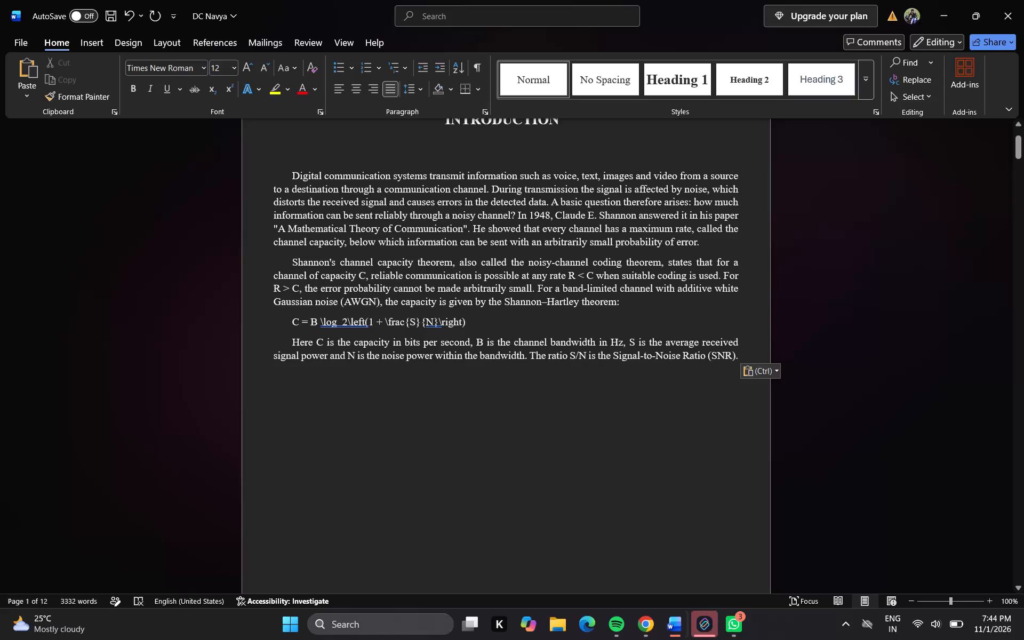
Replace the backslash before "log" in the Shannon–Hartley capacity formula with an opening parenthesis.
left_click(323, 320)
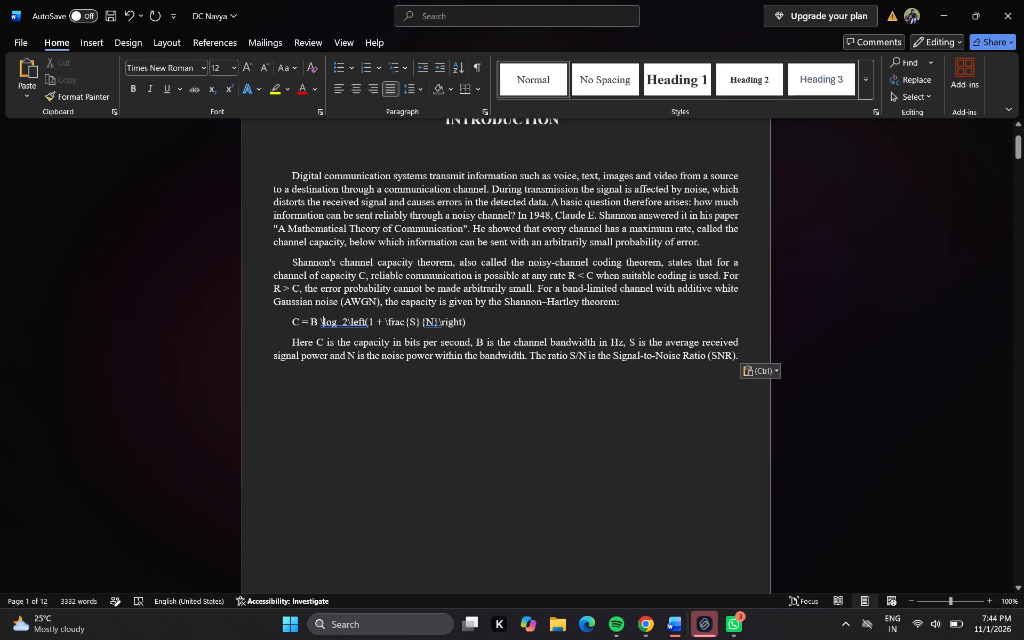
key("BackSpace")
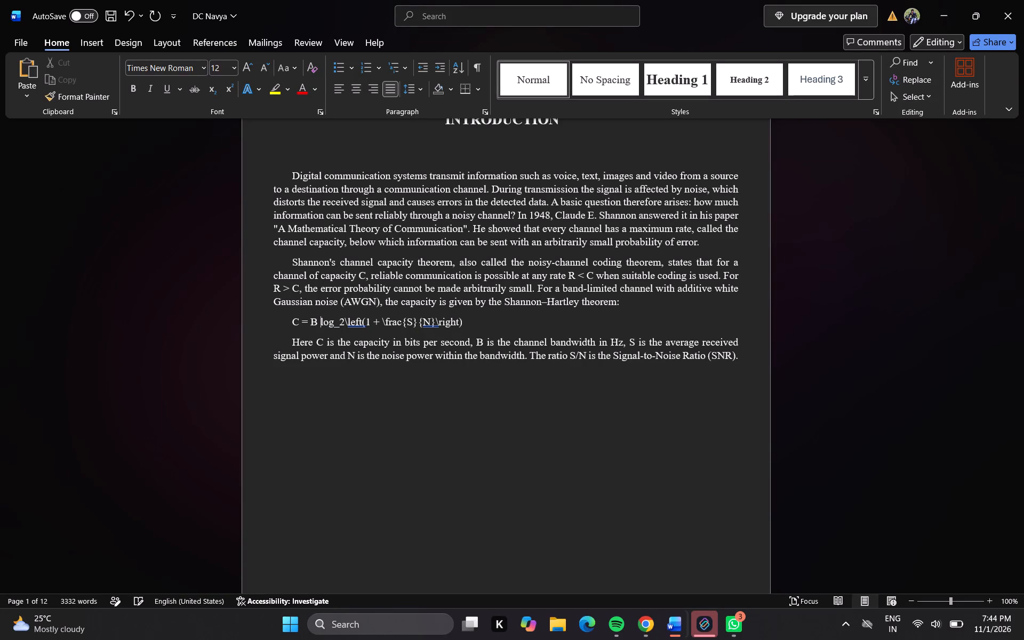
key("shift+parenleft")
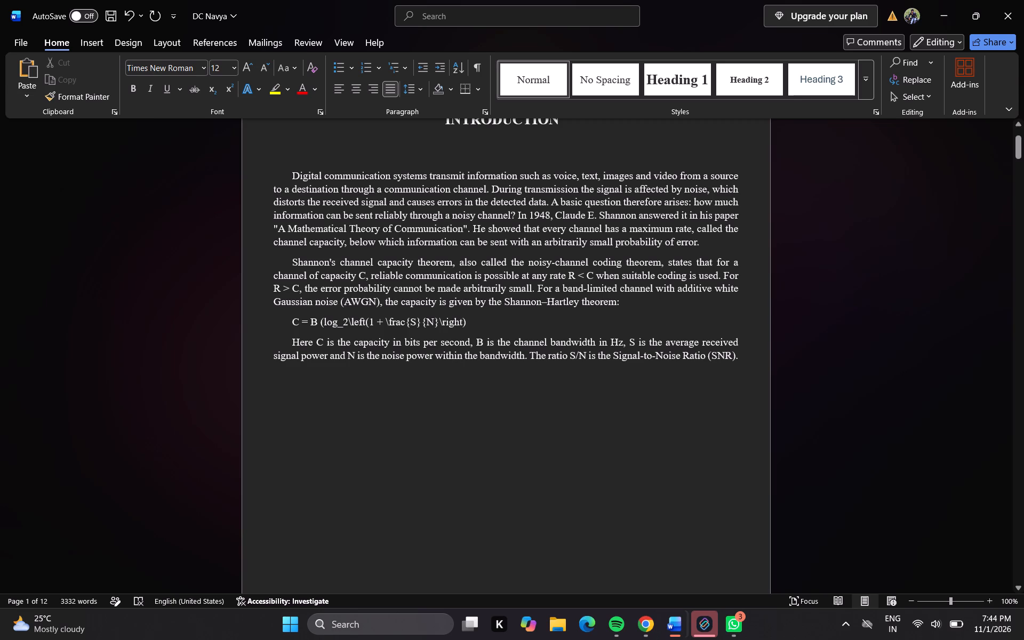
Delete the "_2\" characters between "log" and "left" in the capacity formula.
left_click(352, 320)
key("BackSpace")
key("BackSpace")
key("BackSpace")
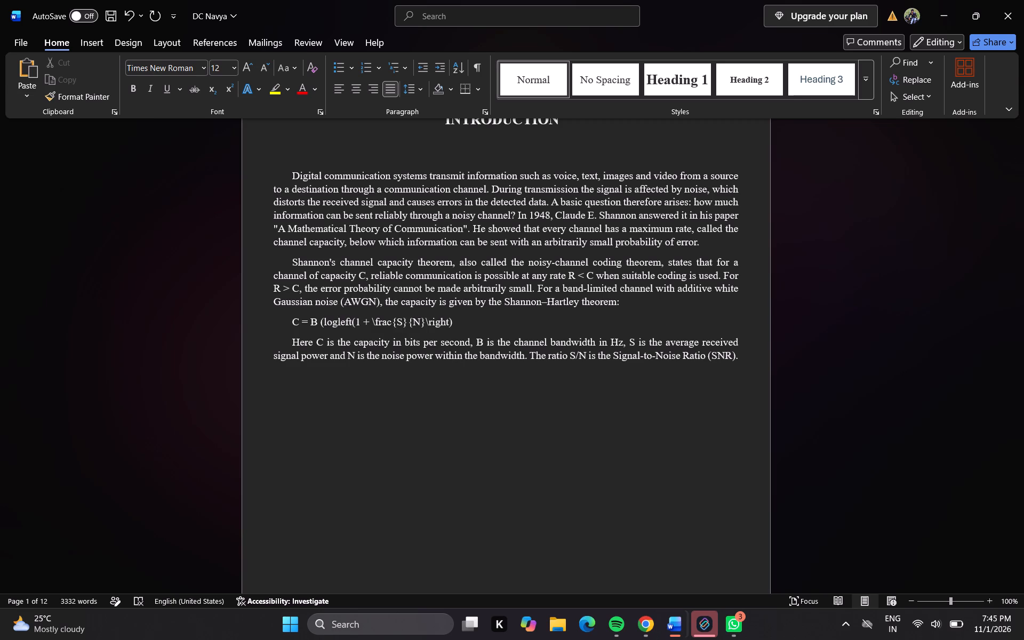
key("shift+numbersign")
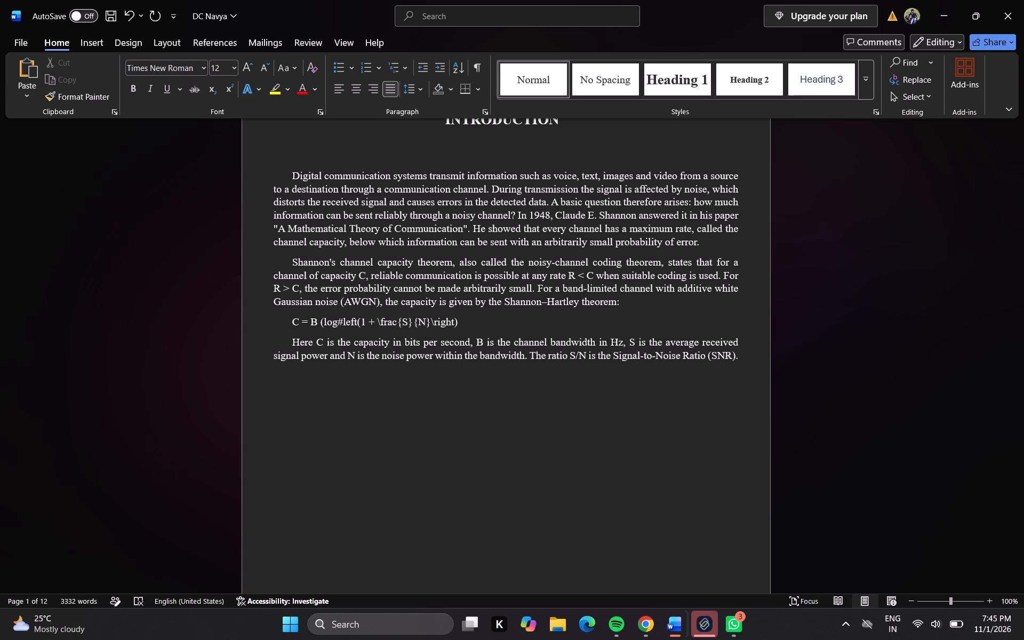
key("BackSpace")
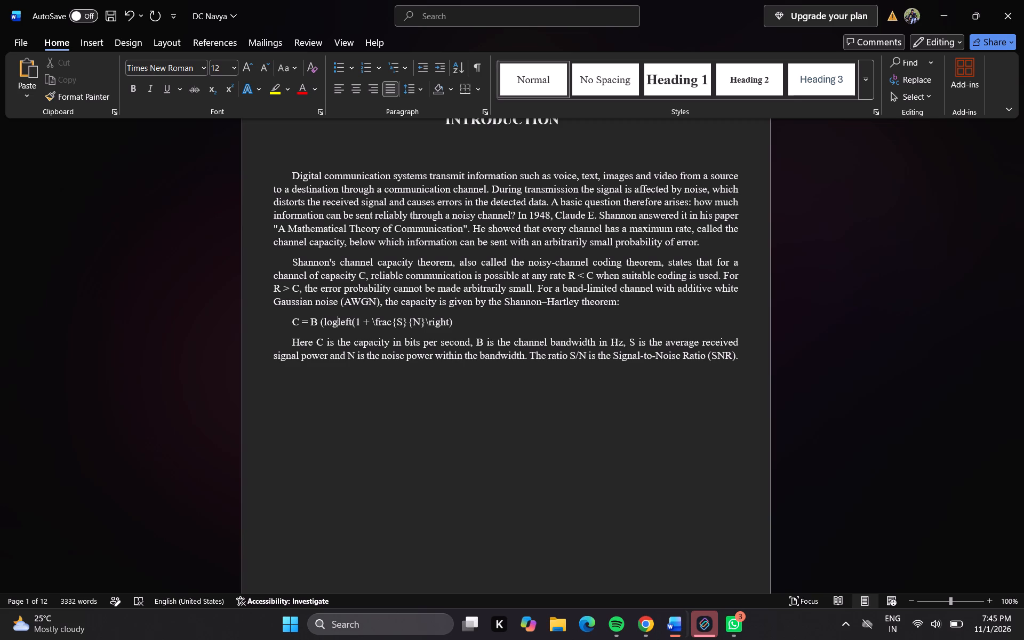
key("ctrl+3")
Delete the word "left" after "log" in the capacity formula, keeping the parenthesis before the 1.
key("Right")
key("Right")
key("Right")
key("Right")
key("BackSpace")
key("BackSpace")
key("BackSpace")
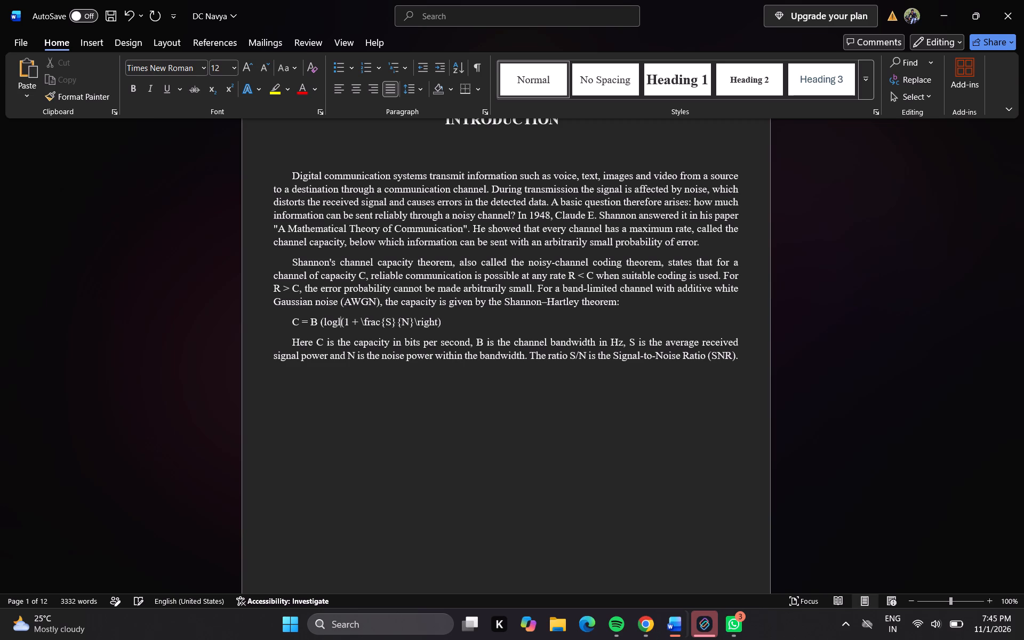
key("BackSpace")
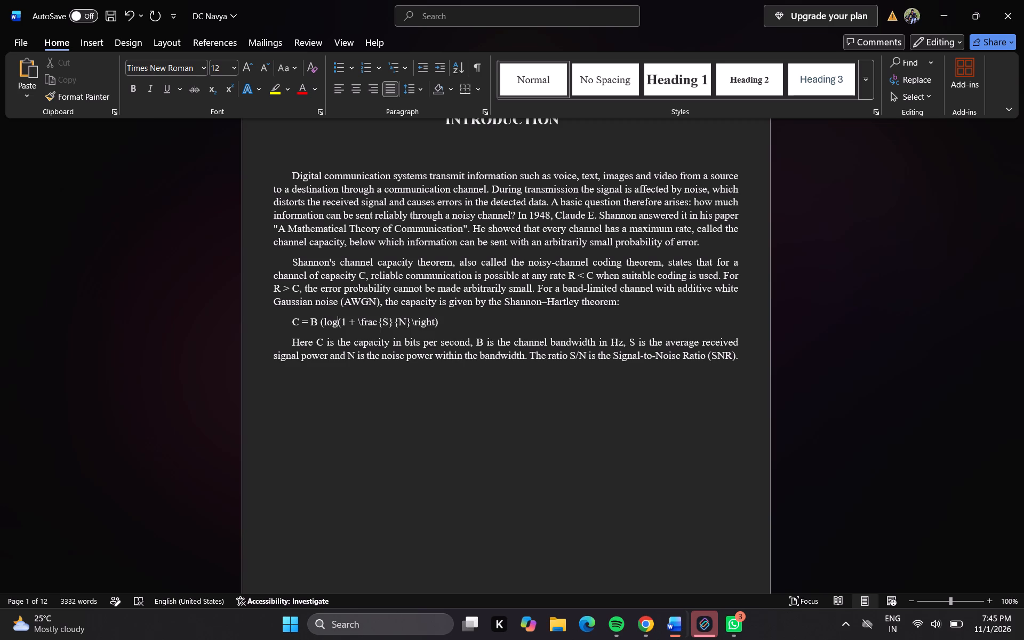
Insert a forward slash between the opening parenthesis and "log" in the capacity formula.
key("Left")
key("Left")
key("Left")
key("slash")
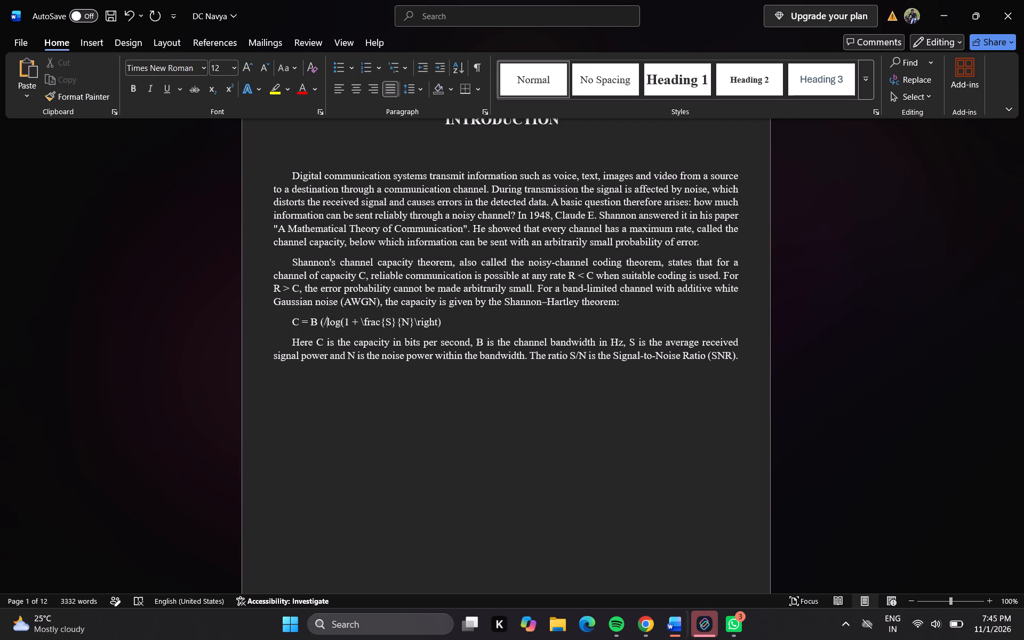
Replace the forward slash before "log" in the Shannon–Hartley capacity formula with a backslash.
key("BackSpace")
key("shift+question")
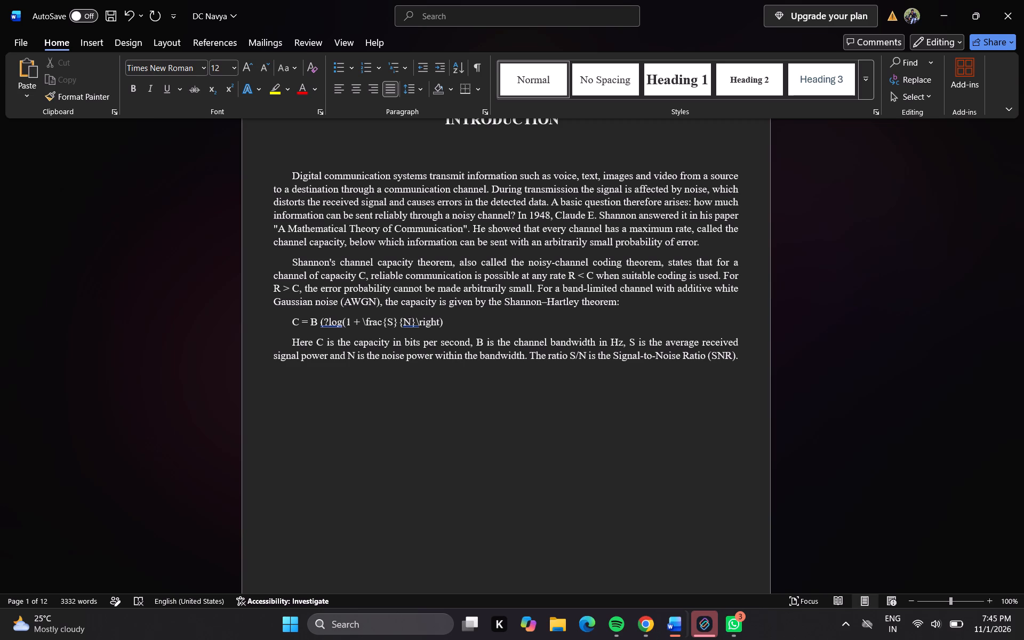
key("BackSpace")
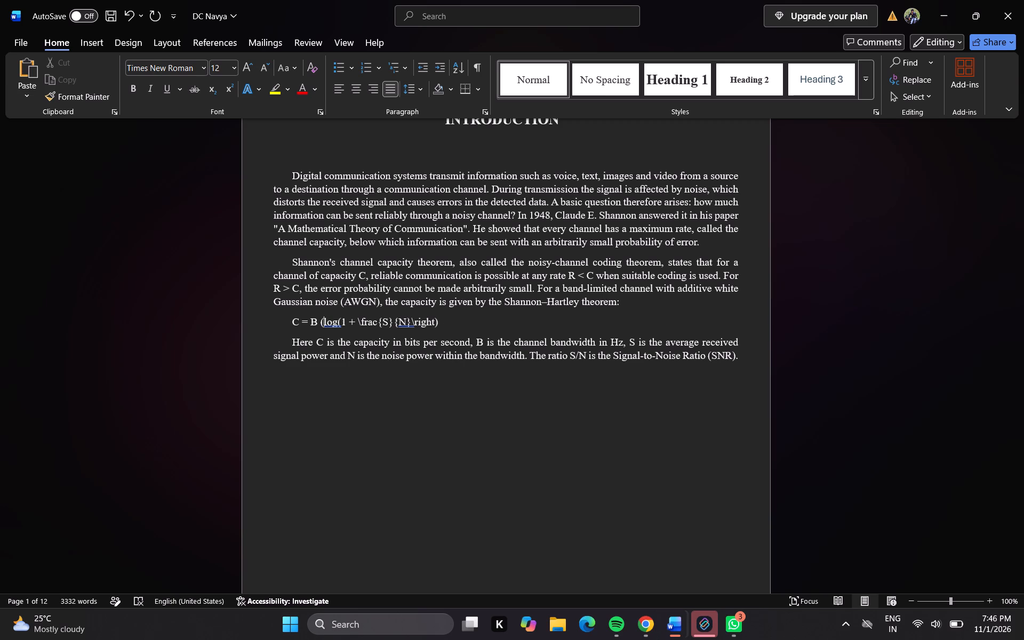
key("backslash")
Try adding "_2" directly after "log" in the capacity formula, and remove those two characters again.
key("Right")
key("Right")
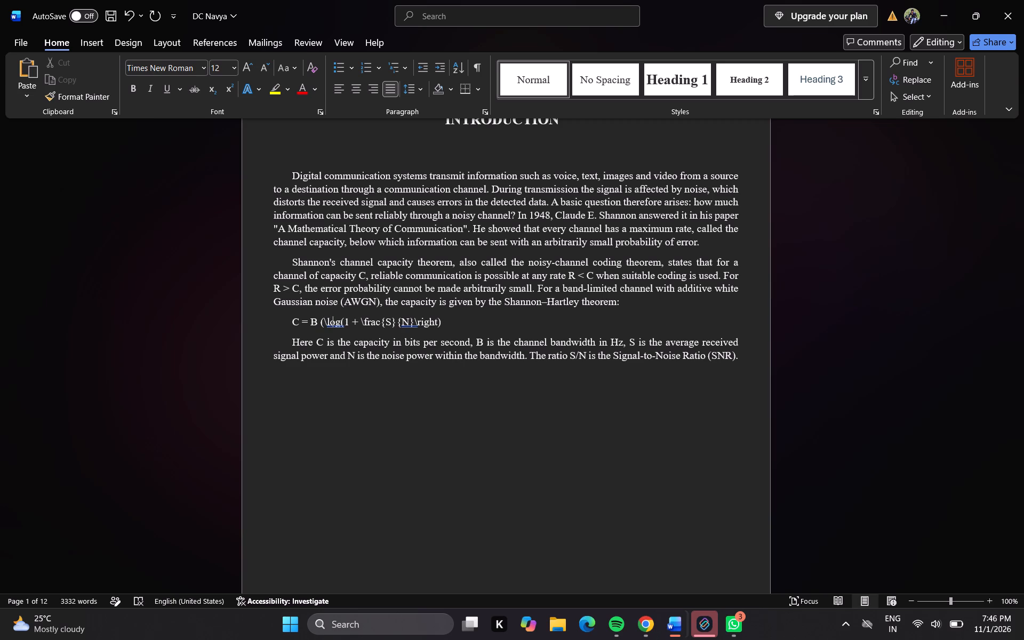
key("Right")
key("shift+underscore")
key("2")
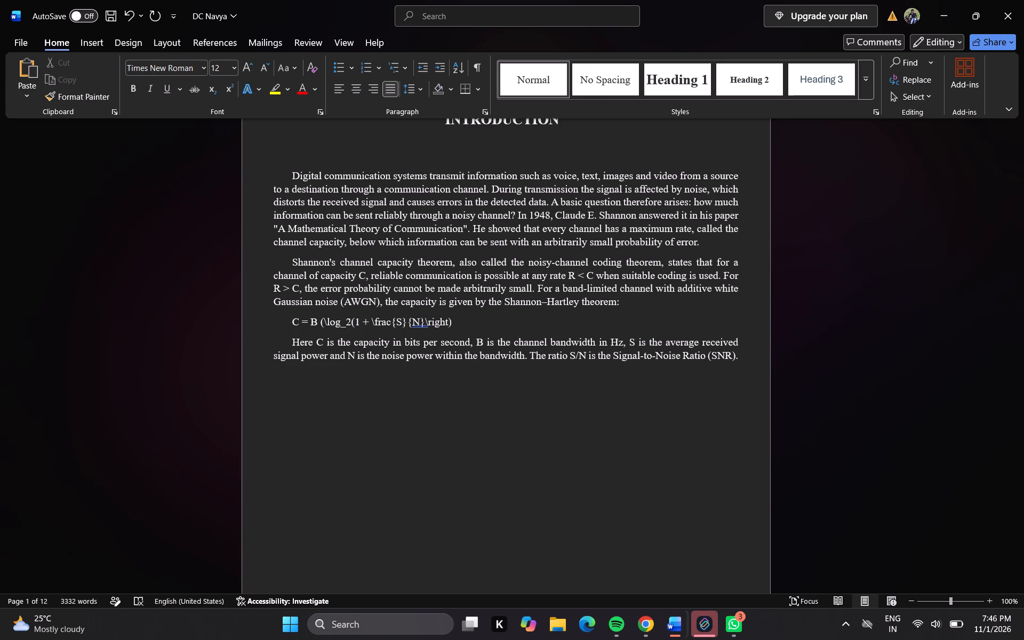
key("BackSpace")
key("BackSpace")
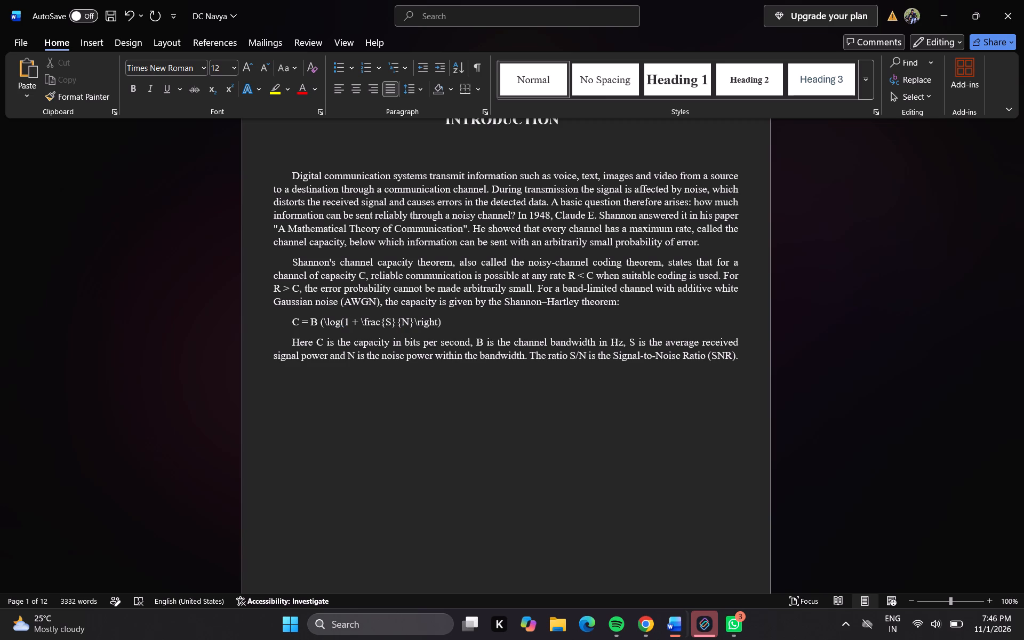
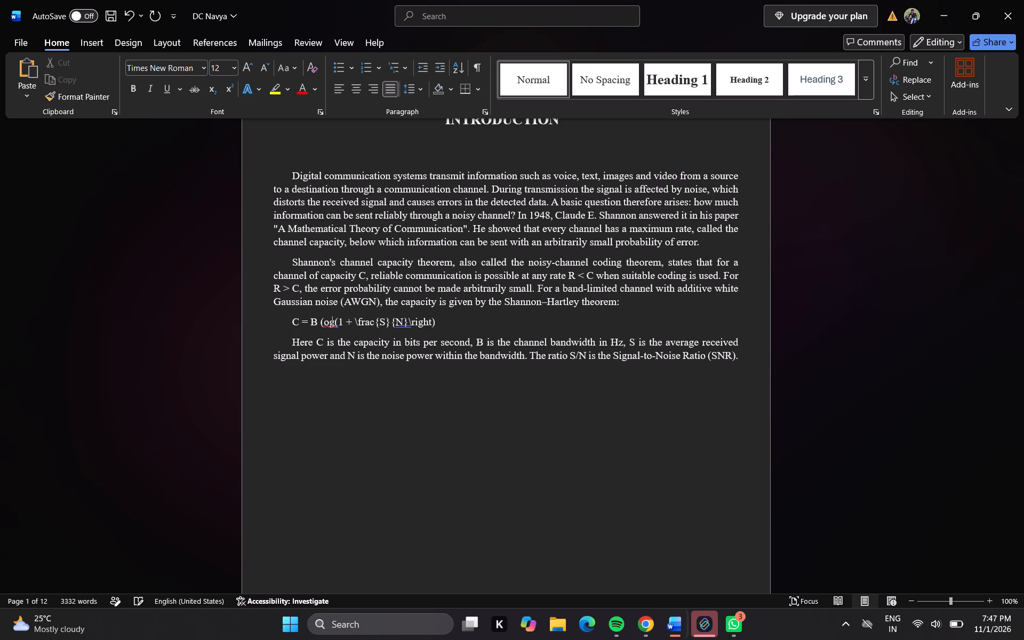
Insert a 2 between "og" and the parenthesis before the 1 in the Shannon–Hartley capacity formula.
key("Right")
key("Left")
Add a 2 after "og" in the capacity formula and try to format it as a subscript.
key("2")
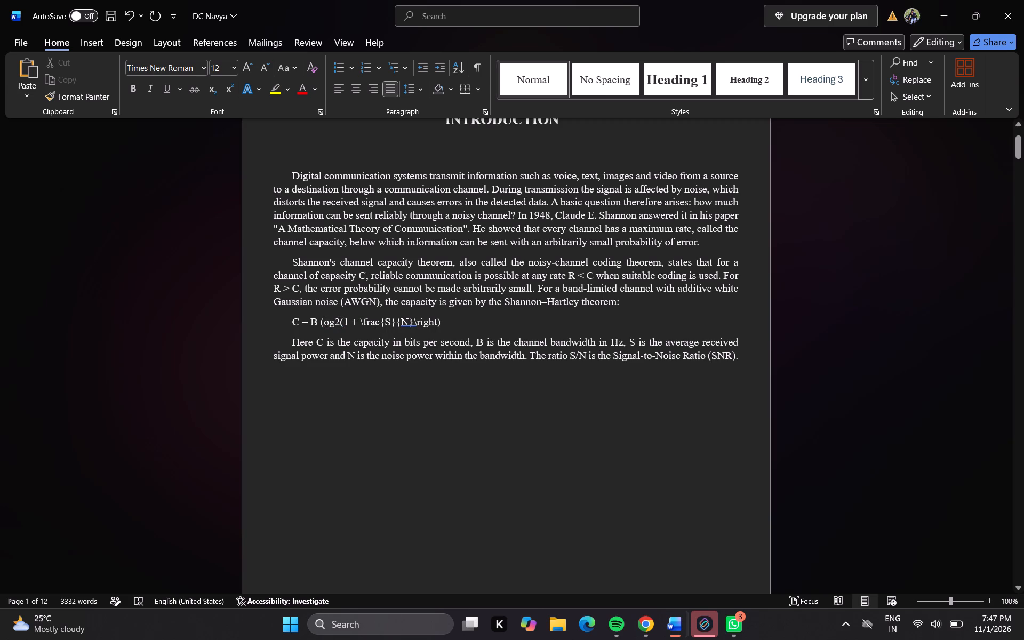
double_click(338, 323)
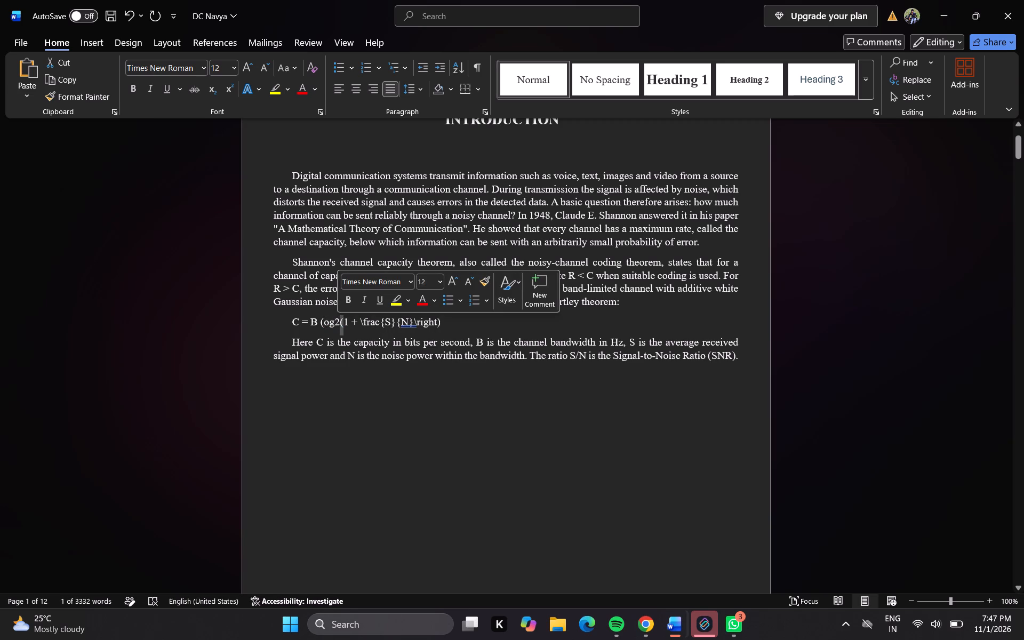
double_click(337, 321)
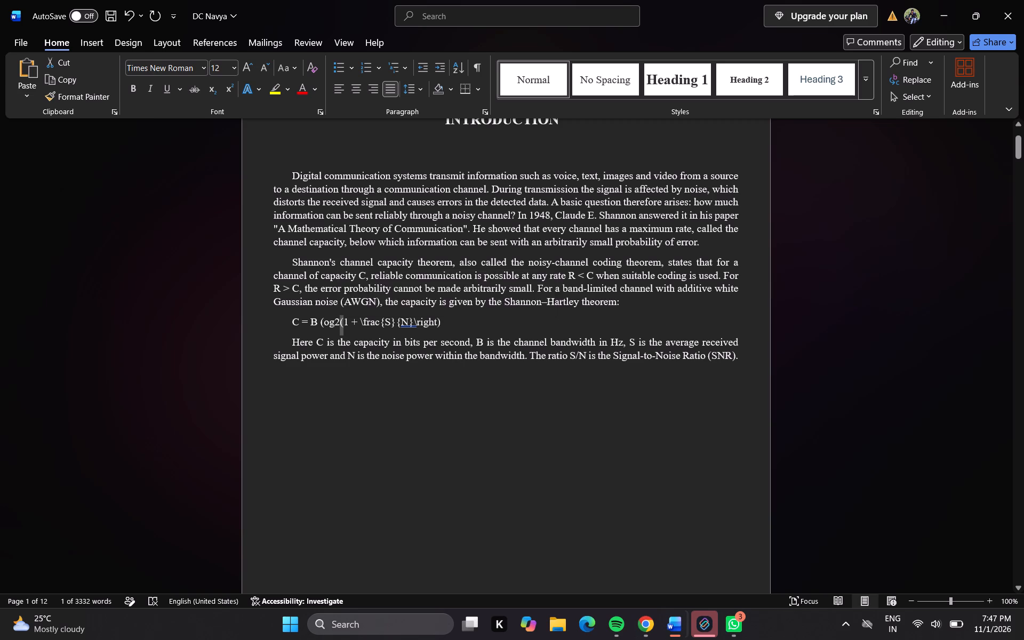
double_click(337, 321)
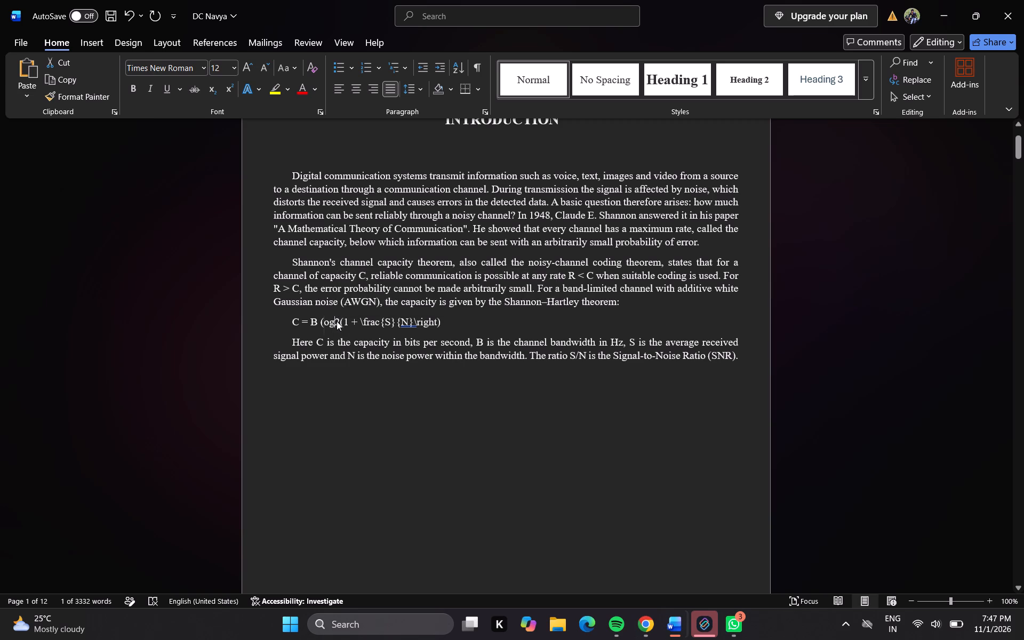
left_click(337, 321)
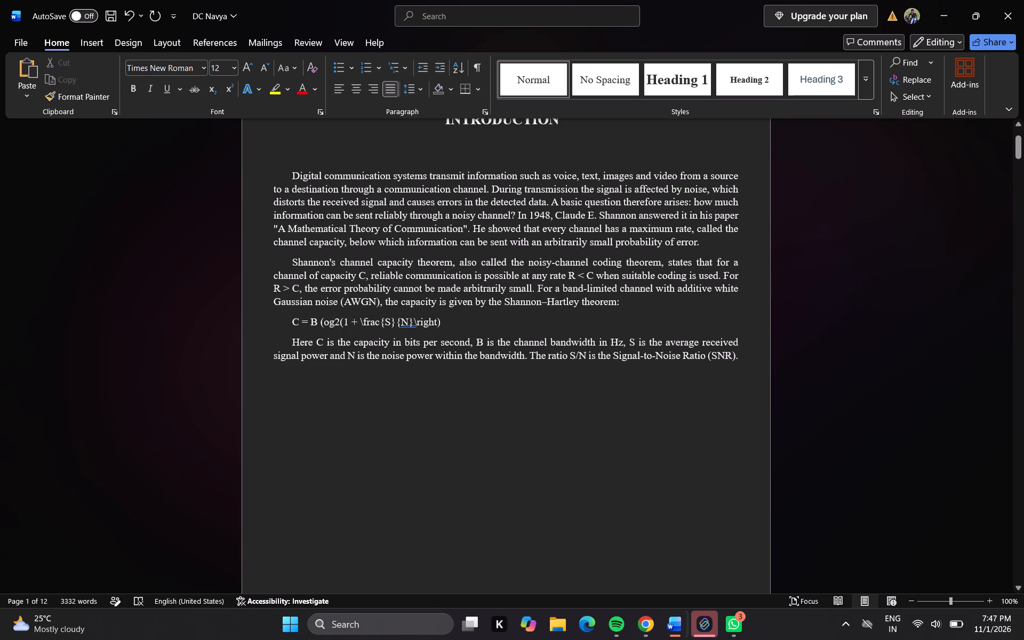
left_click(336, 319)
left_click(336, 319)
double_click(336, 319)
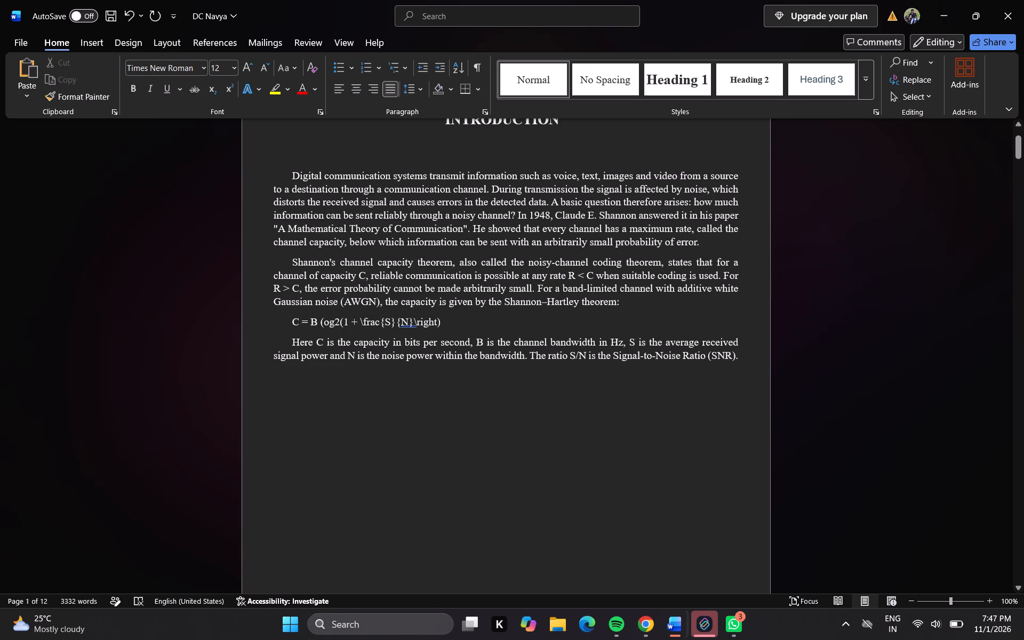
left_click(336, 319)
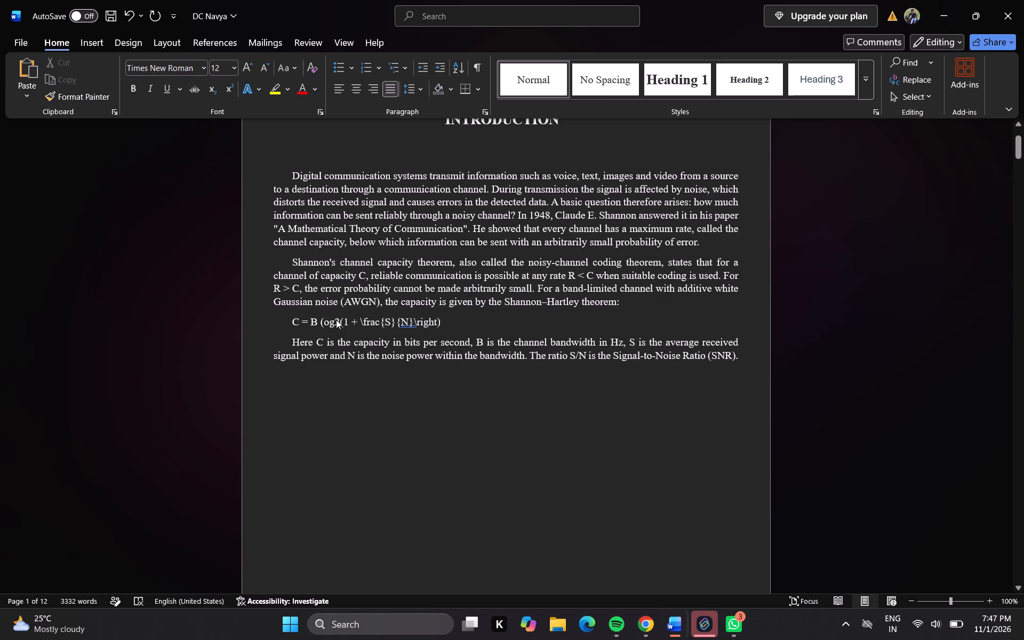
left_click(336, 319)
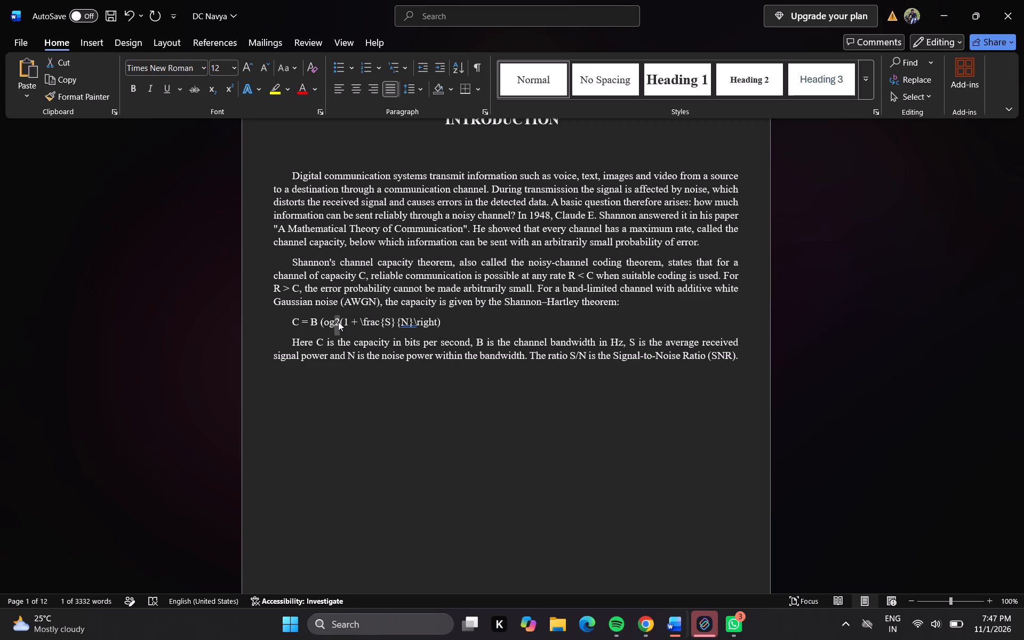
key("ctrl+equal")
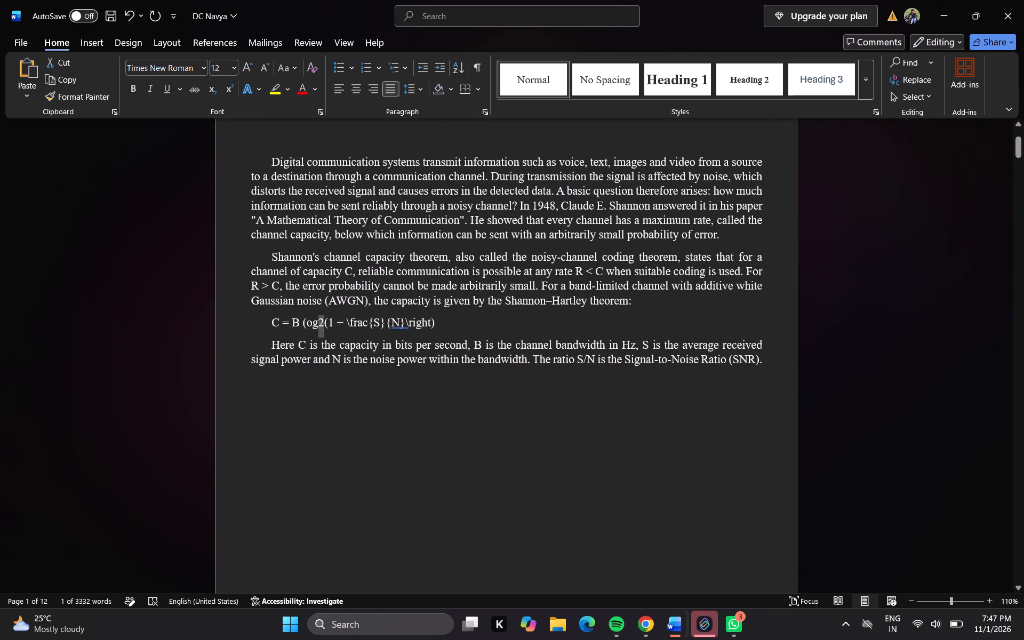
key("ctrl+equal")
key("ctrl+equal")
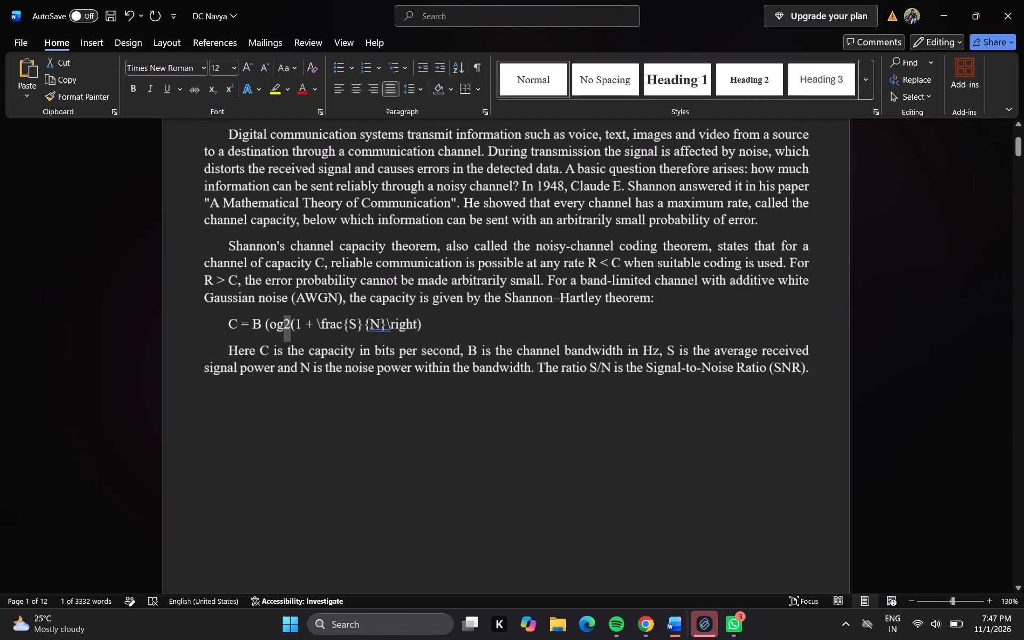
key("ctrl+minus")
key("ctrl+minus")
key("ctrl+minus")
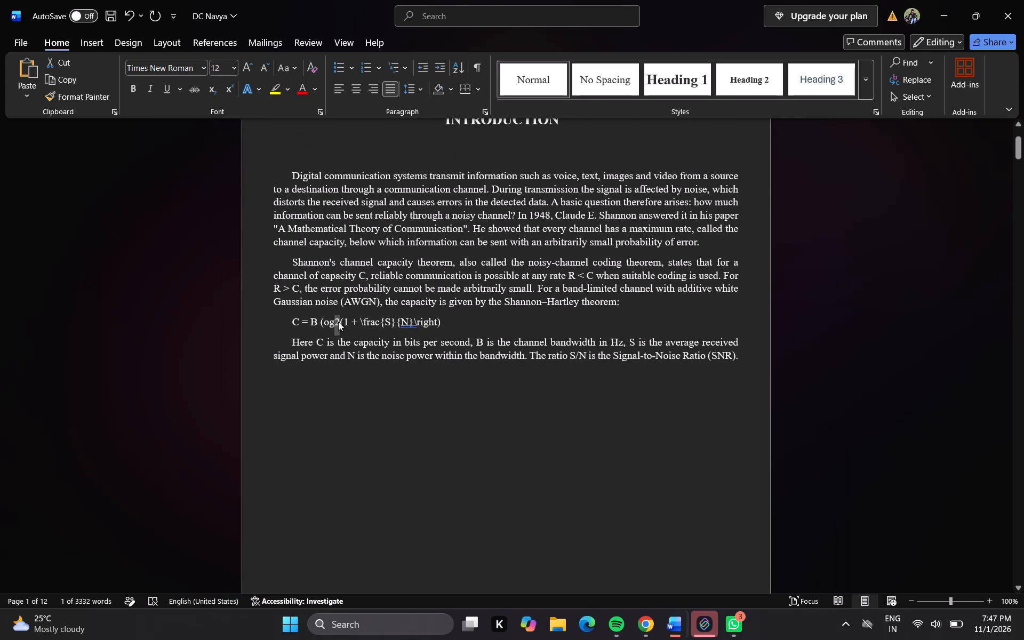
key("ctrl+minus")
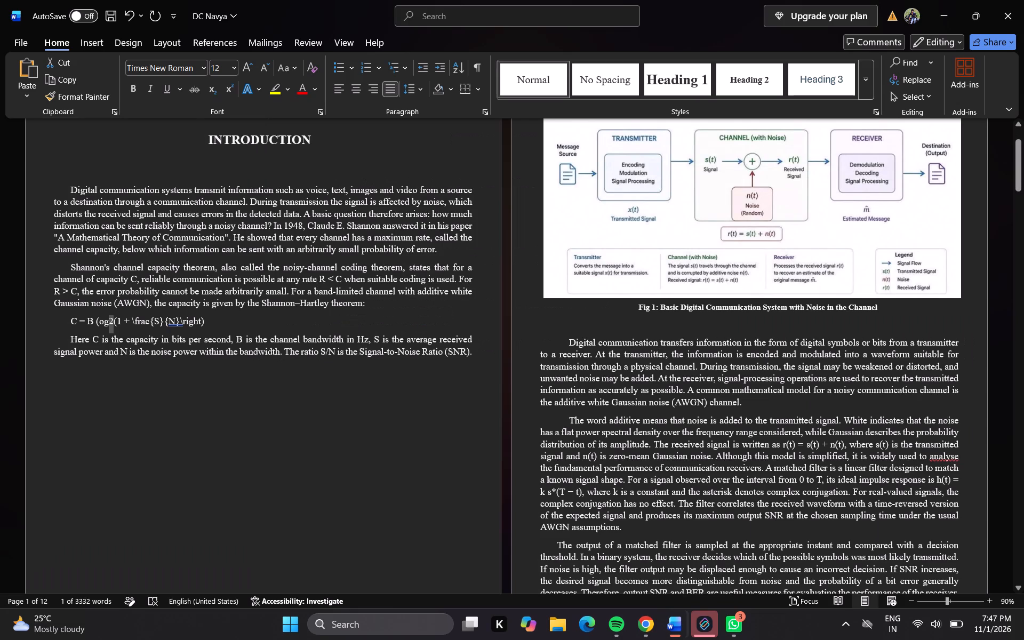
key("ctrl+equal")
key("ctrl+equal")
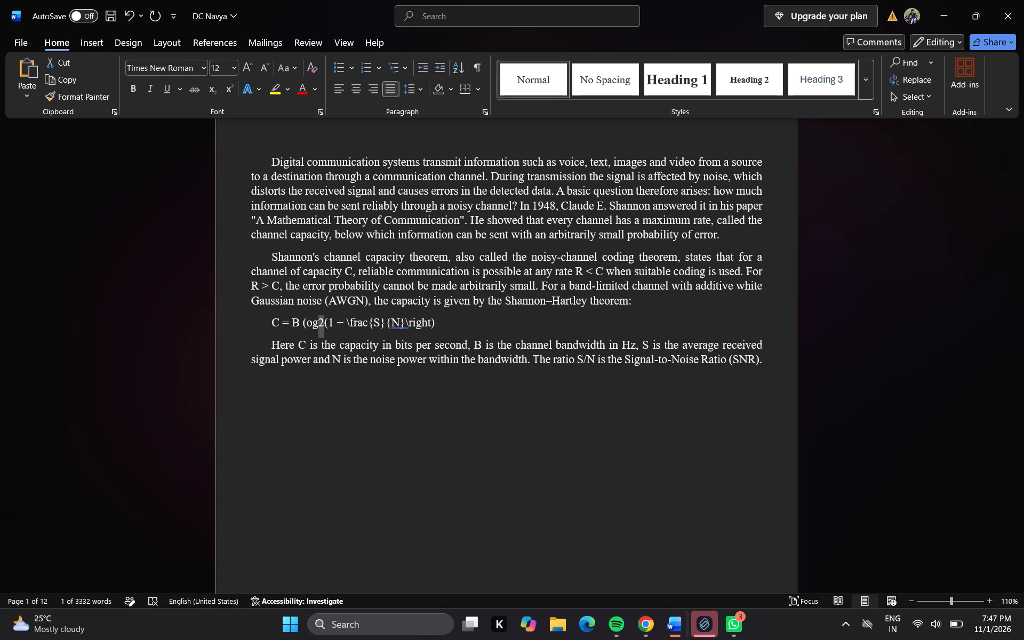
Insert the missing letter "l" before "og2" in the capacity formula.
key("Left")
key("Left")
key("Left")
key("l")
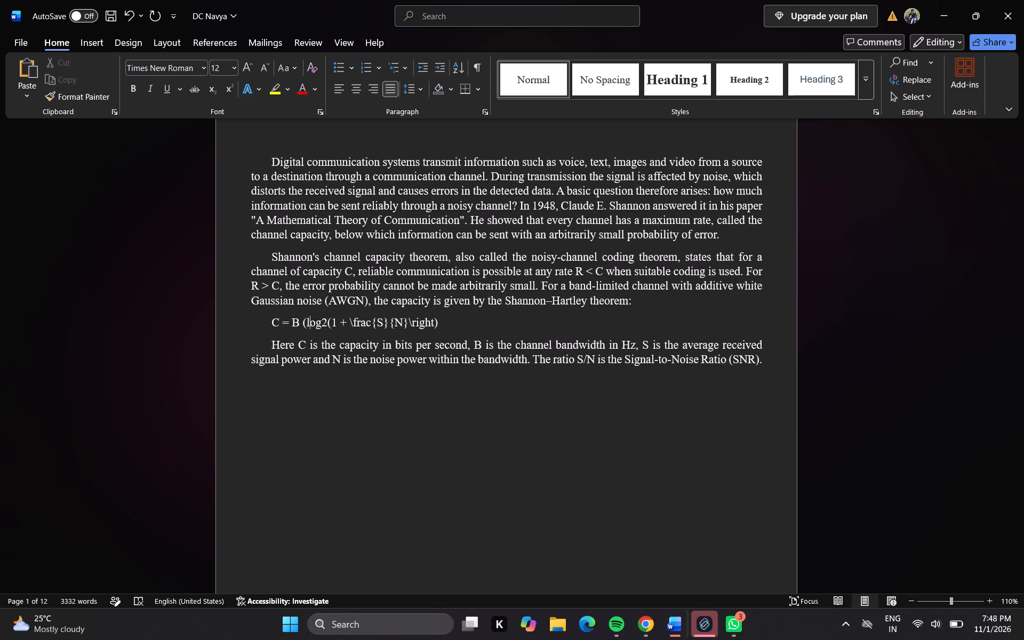
Insert an inline equation containing \log_2 after the "l" in the capacity formula and build it into subscript form.
key("alt+equal")
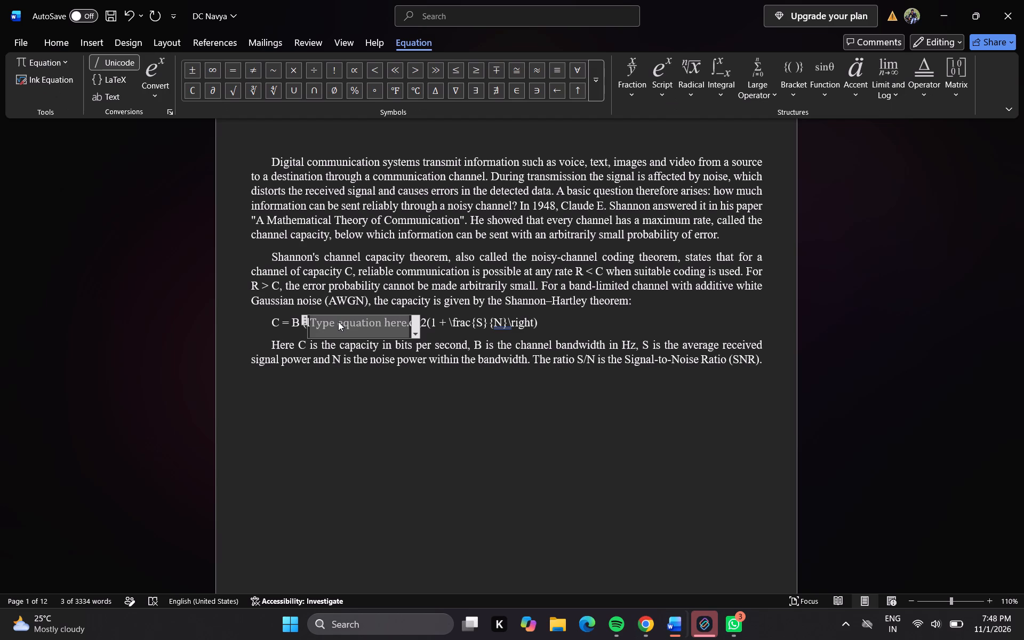
key("backslash")
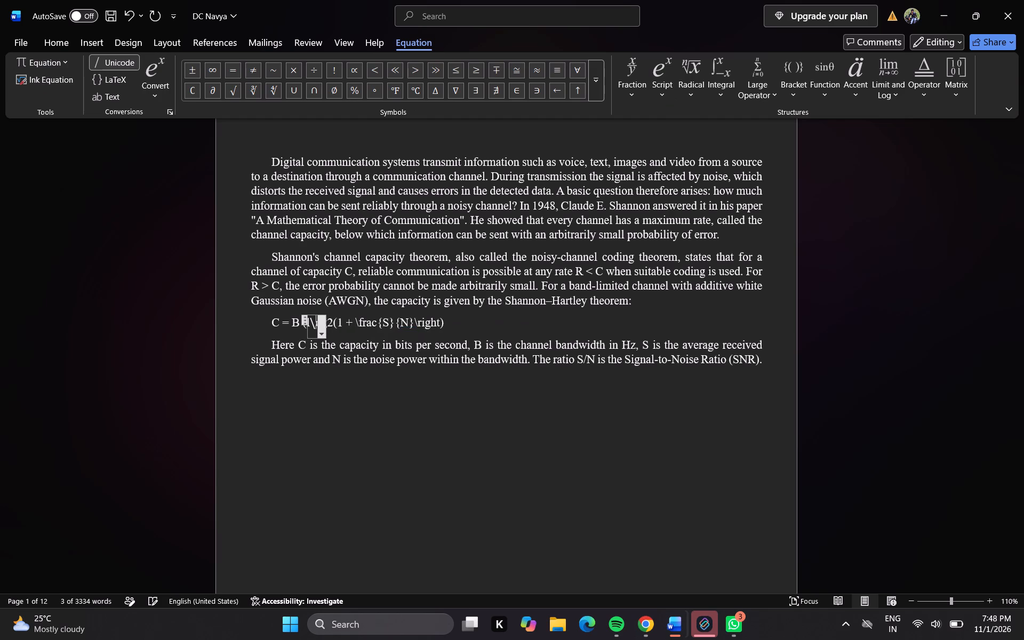
type("lo")
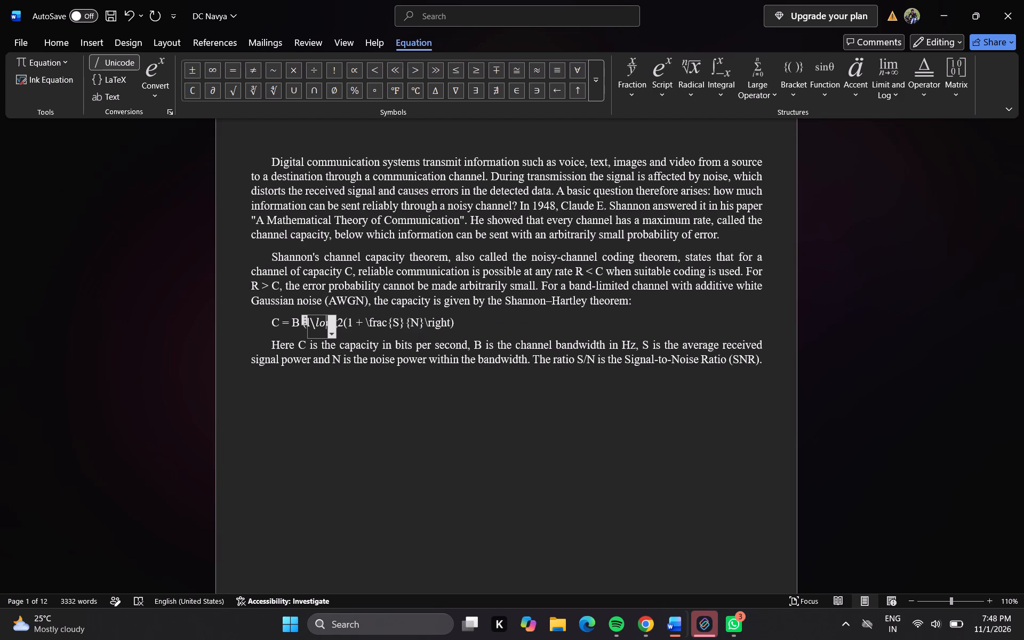
key("g")
type("_2")
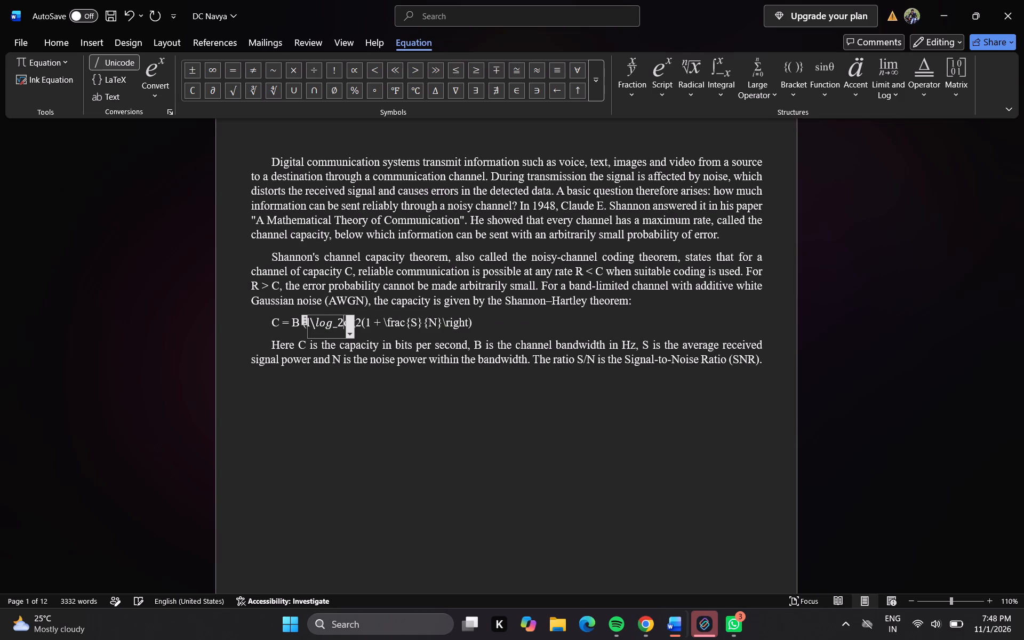
key("Return")
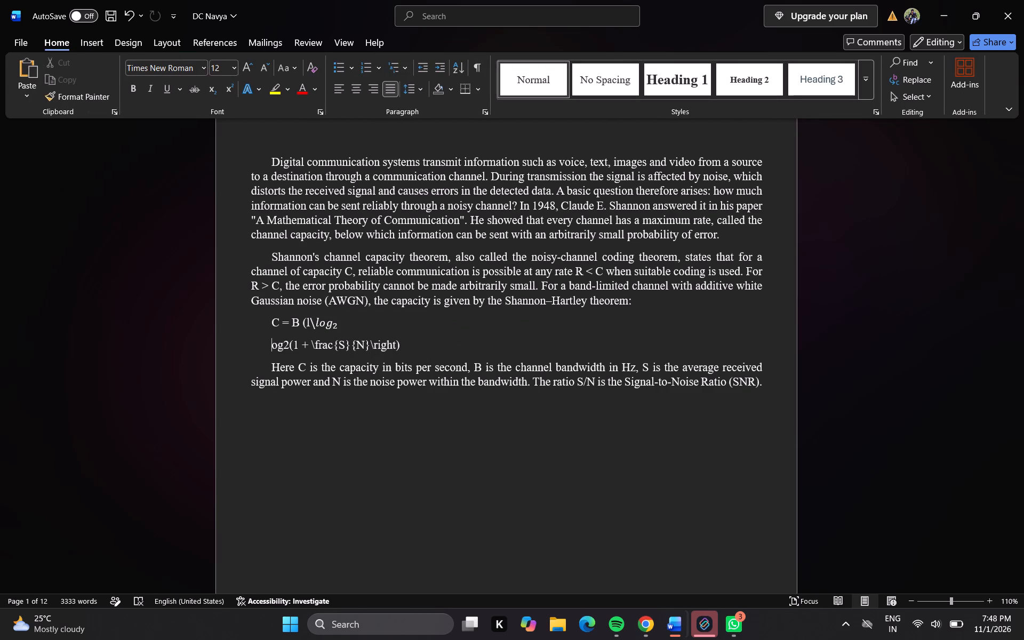
Delete the leftover "og2" text and rejoin the split formula so "(1 +" directly follows the log₂ equation.
key("Right")
key("Right")
key("Right")
key("BackSpace")
key("BackSpace")
key("BackSpace")
key("BackSpace")
key("BackSpace")
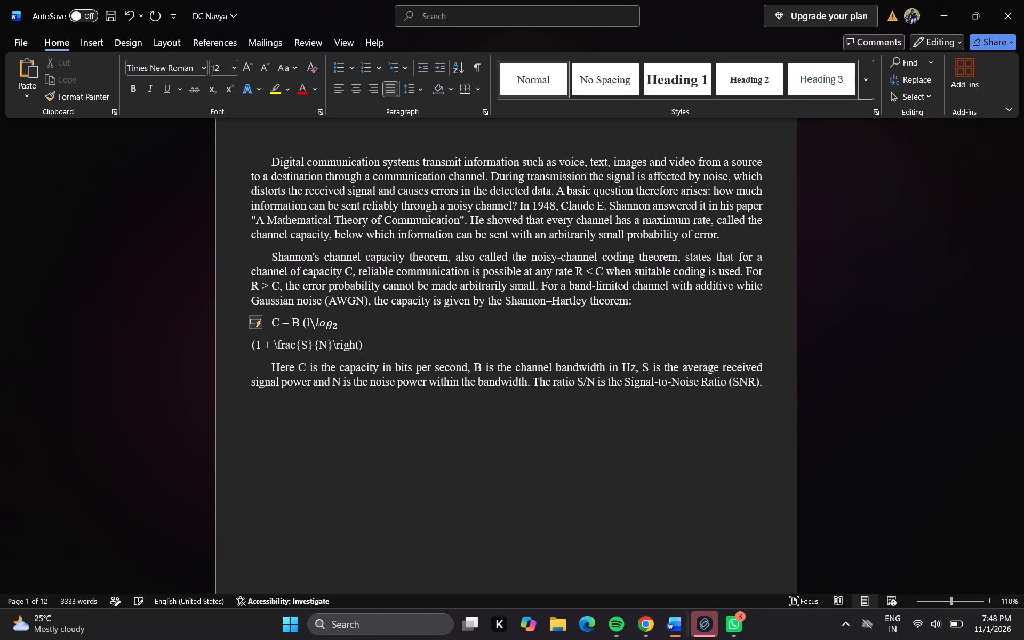
key("BackSpace")
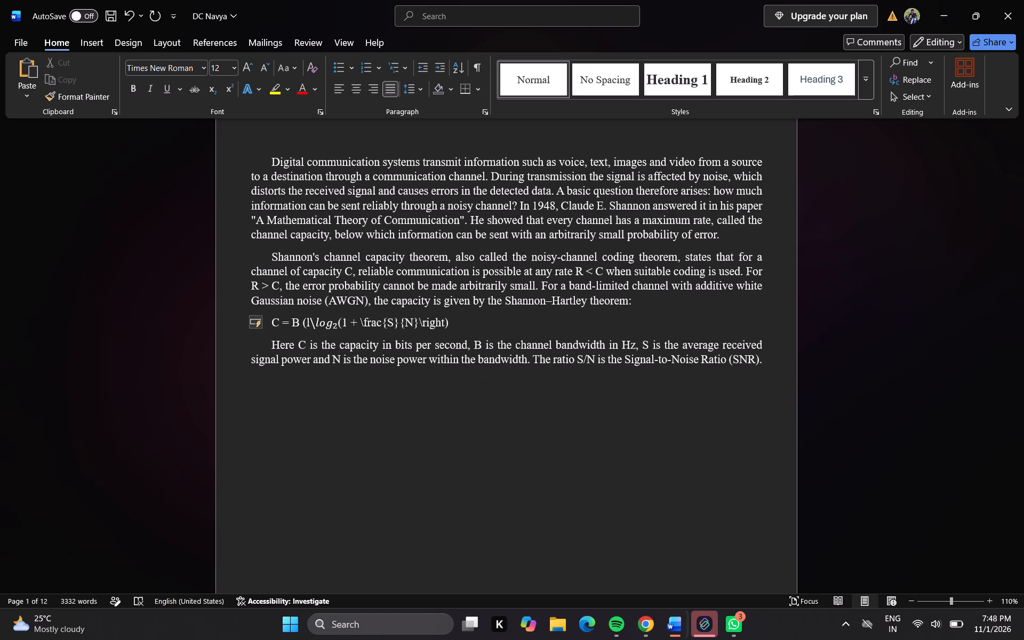
Remove the stray opening parenthesis, "l" and backslash between B and log₂ in the capacity formula.
key("Left")
key("Left")
key("Left")
key("Left")
key("Left")
key("Left")
key("Left")
key("Left")
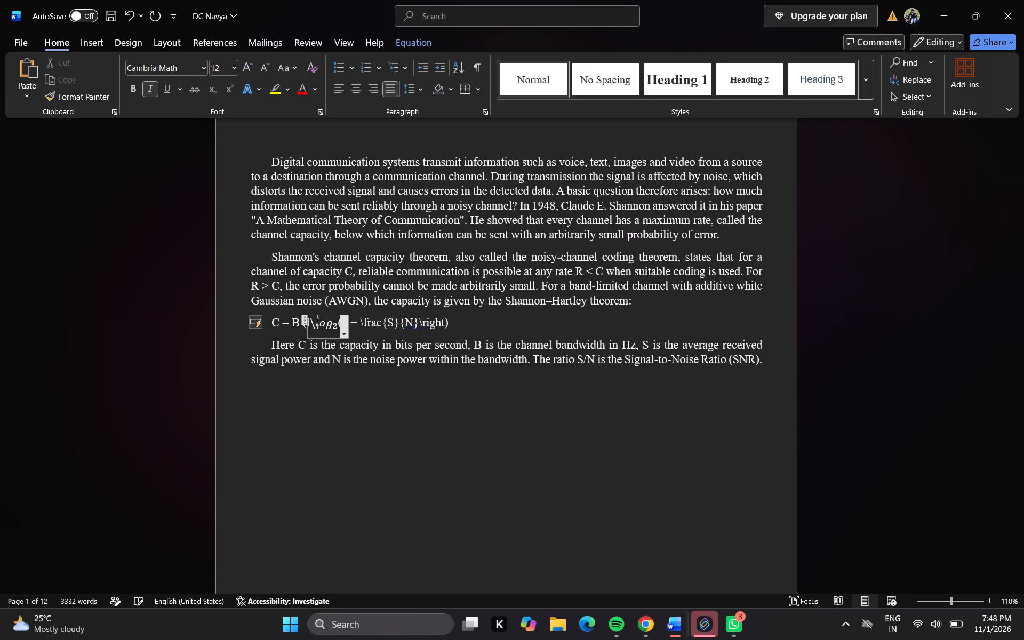
key("Left")
key("Left")
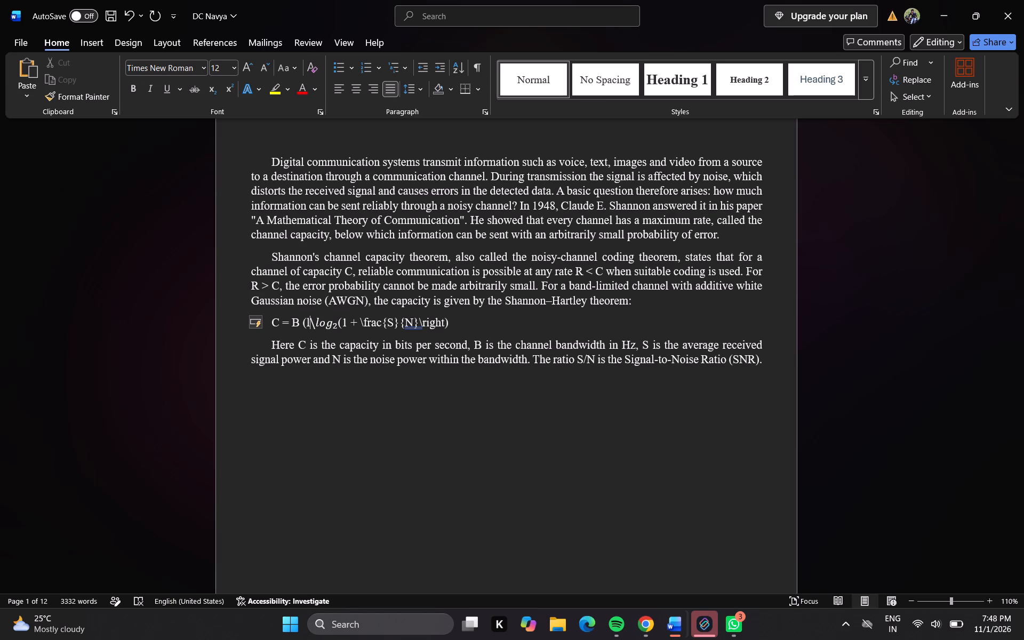
key("BackSpace")
key("Right")
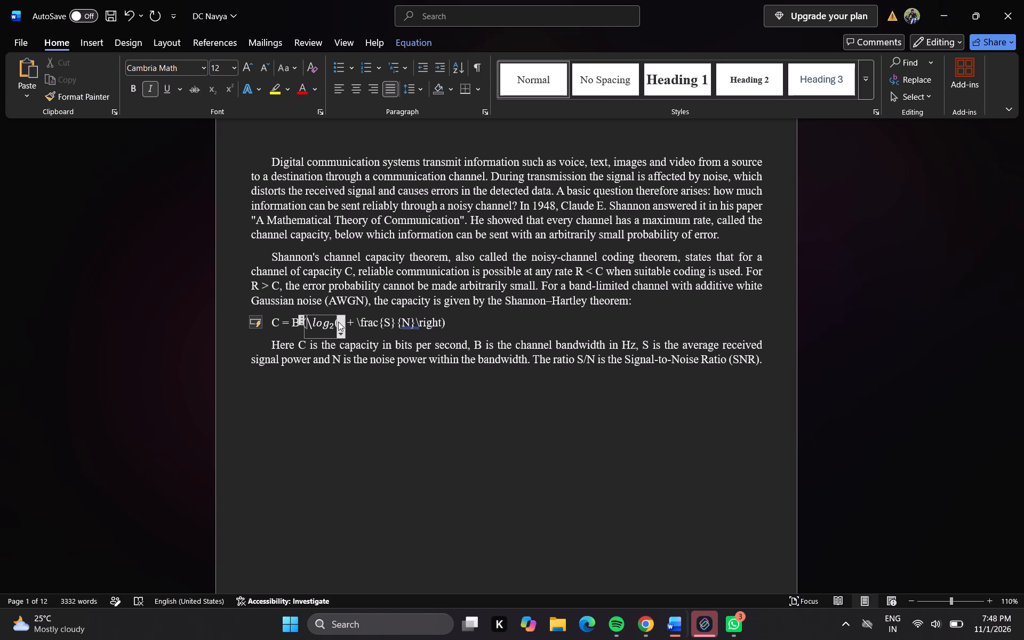
key("Right")
key("BackSpace")
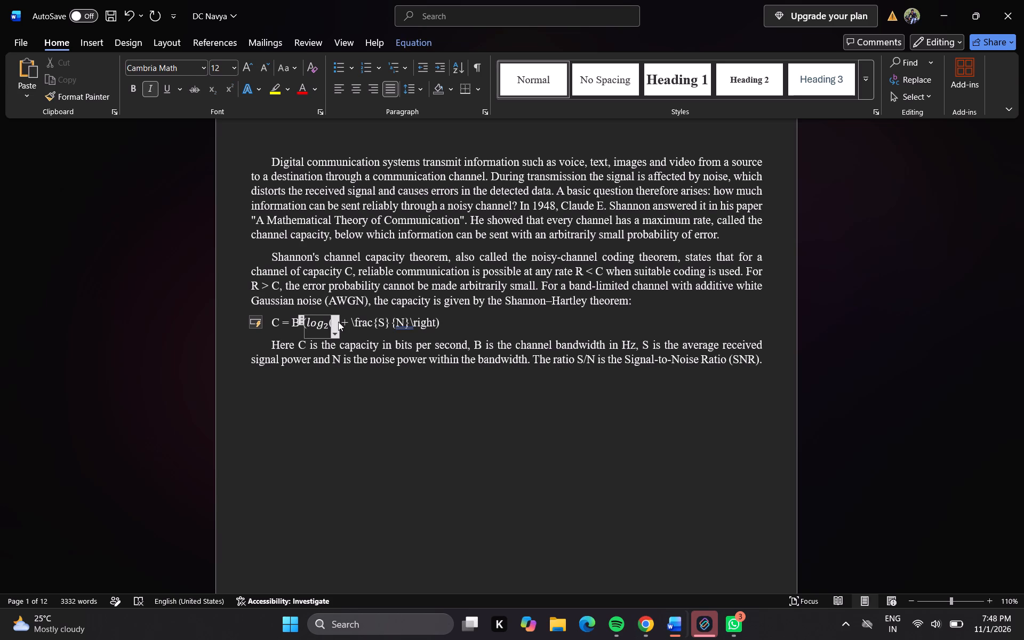
key("Left")
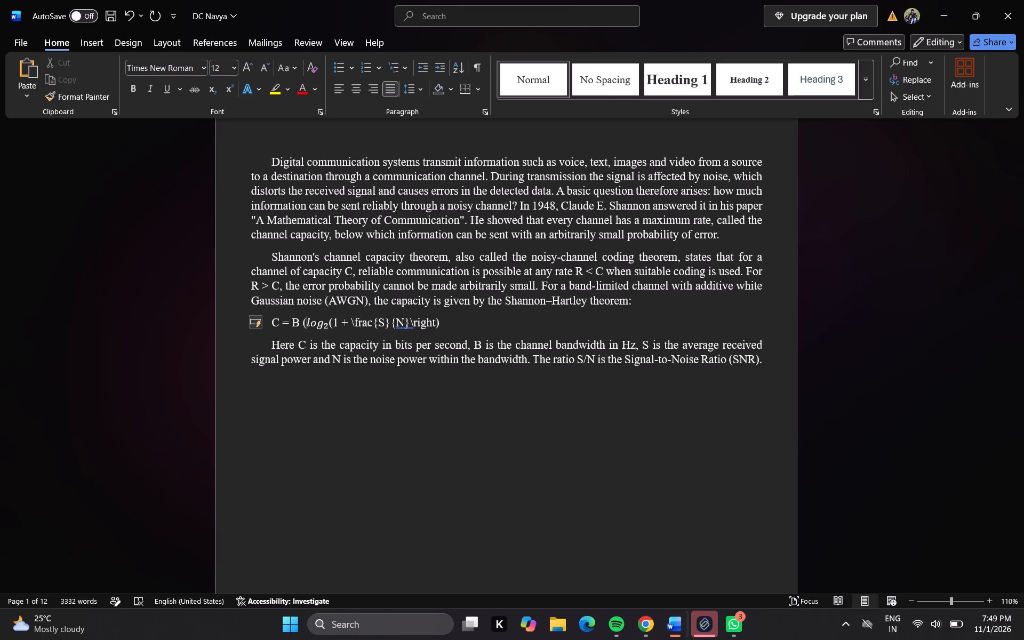
key("BackSpace")
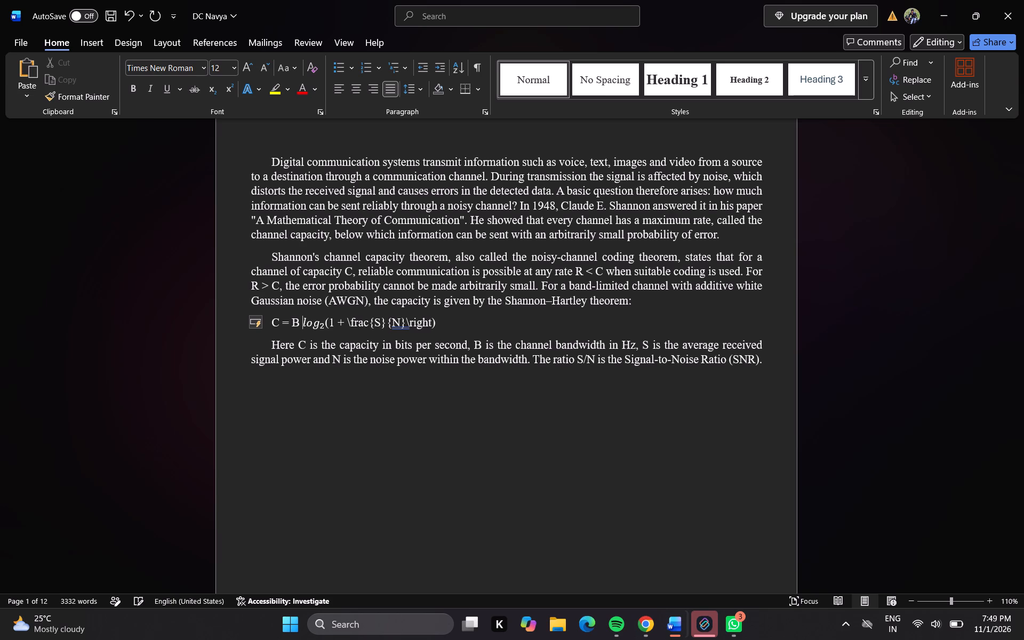
Delete the "\frac" code before {S} in the capacity formula.
key("Right")
key("Right")
key("Right")
key("Right")
key("Right")
key("Right")
key("Right")
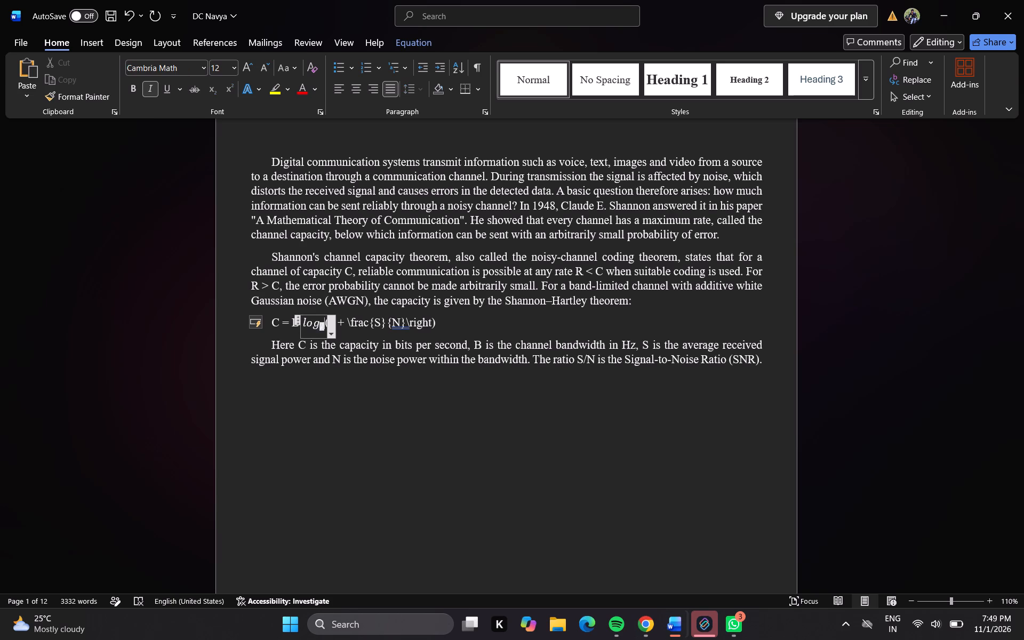
key("Right")
key("Right")
key("Right")
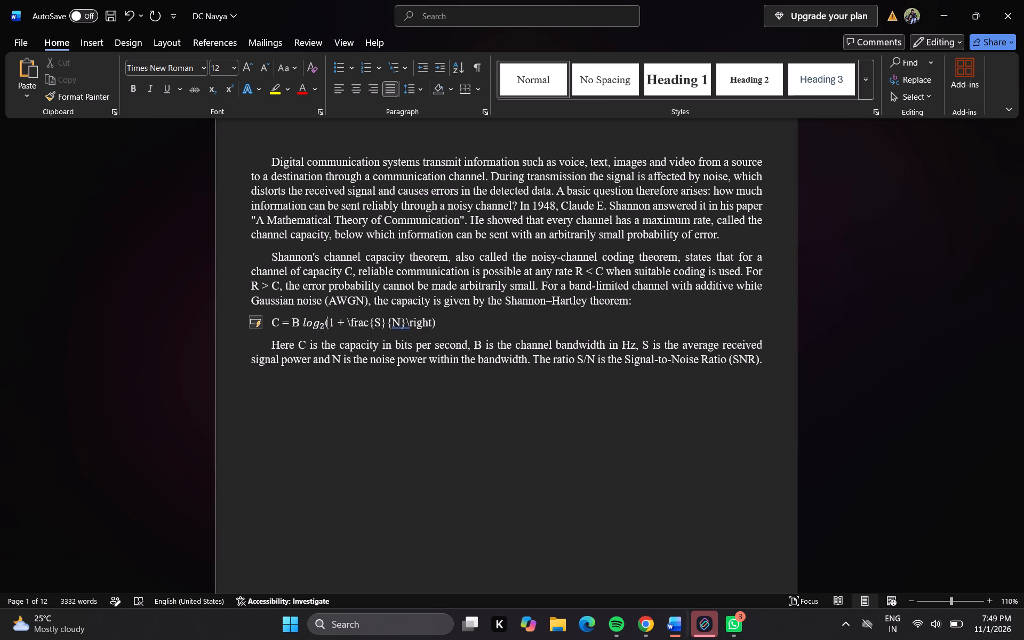
key("Right")
key("Right")
key("Right")
key("Right")
key("Right")
key("Right")
key("Right")
key("Right")
key("Right")
key("BackSpace")
key("BackSpace")
key("BackSpace")
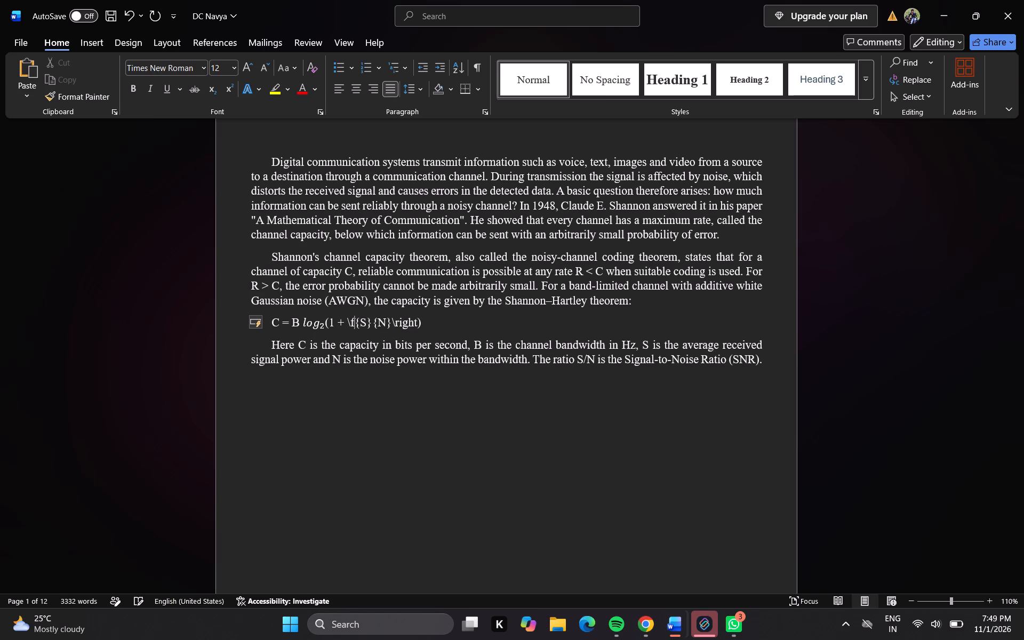
key("BackSpace")
key("BackSpace")
Insert a slash between {S} and {N} in the capacity formula.
key("Right")
key("Right")
key("Right")
key("slash")
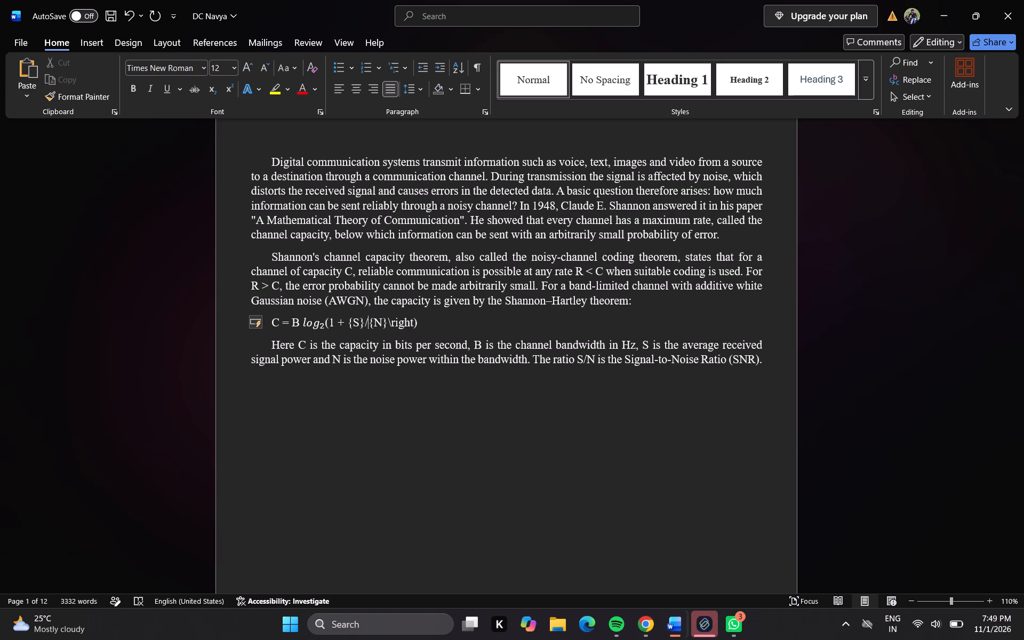
Delete the "\right" code before the closing parenthesis of the capacity formula.
key("Right")
key("Right")
key("Right")
key("Right")
key("Right")
key("Right")
key("Right")
key("Right")
key("Right")
key("BackSpace")
key("BackSpace")
key("BackSpace")
key("BackSpace")
key("BackSpace")
key("BackSpace")
Switch to the "Analysis of Shannon's Channel Capacity Theorem" document and copy the Introduction paragraph beginning "The term additive means".
left_click(670, 626)
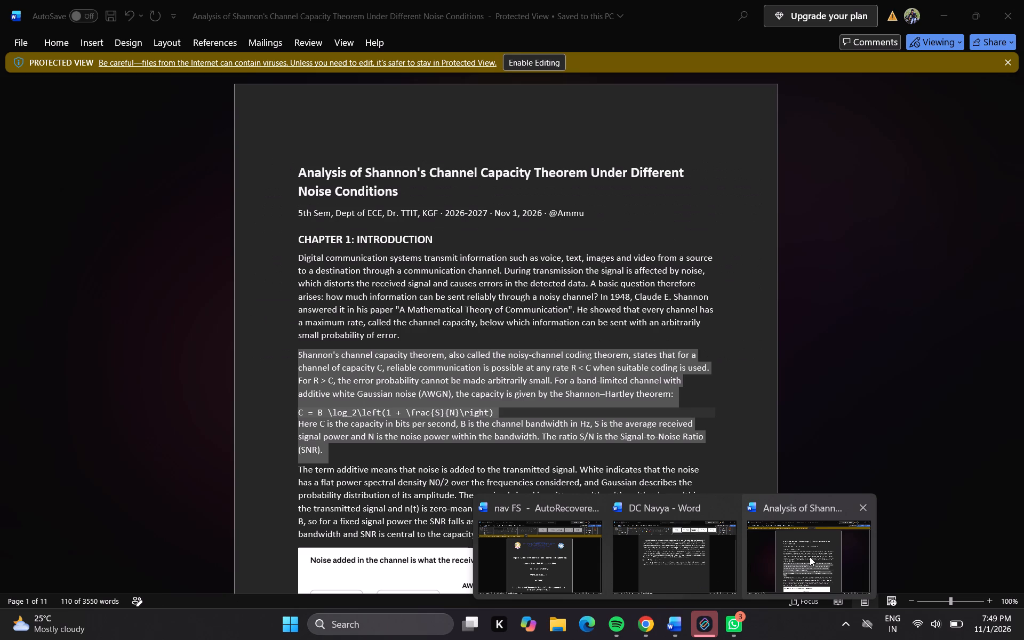
left_click(810, 557)
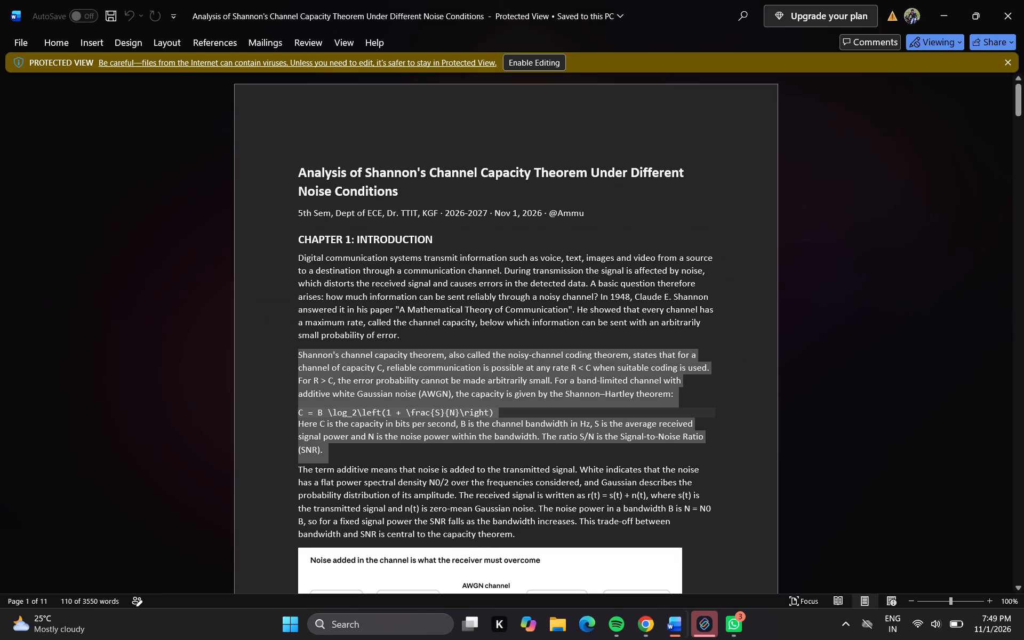
left_click_drag(298, 465, 508, 537)
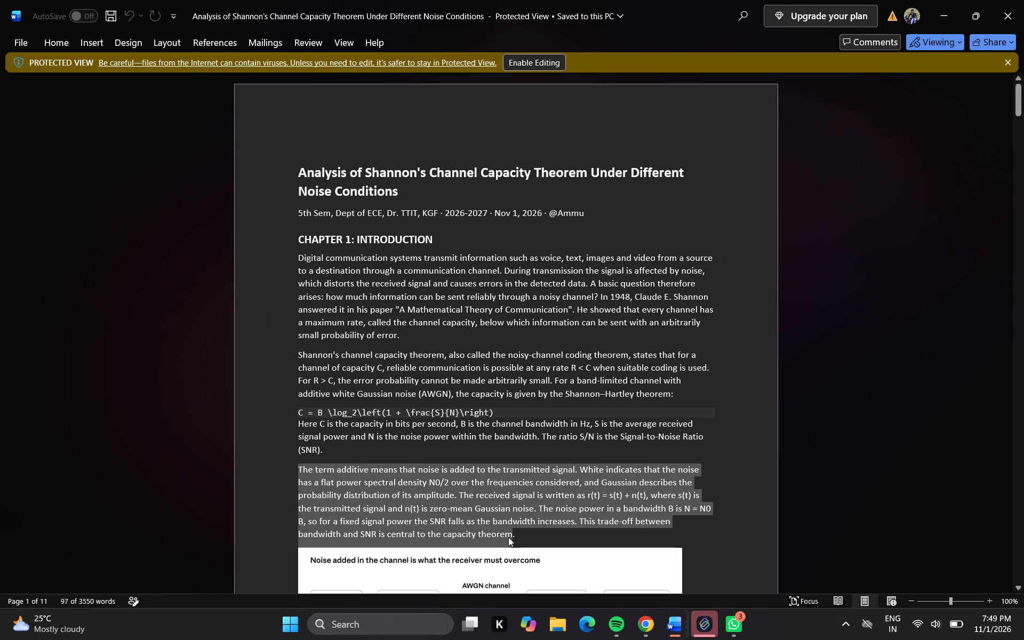
key("ctrl+c")
Return to the DC Navya document and paste the copied paragraph as a new paragraph after the one ending "Signal-to-Noise Ratio (SNR)".
left_click(677, 629)
left_click(670, 564)
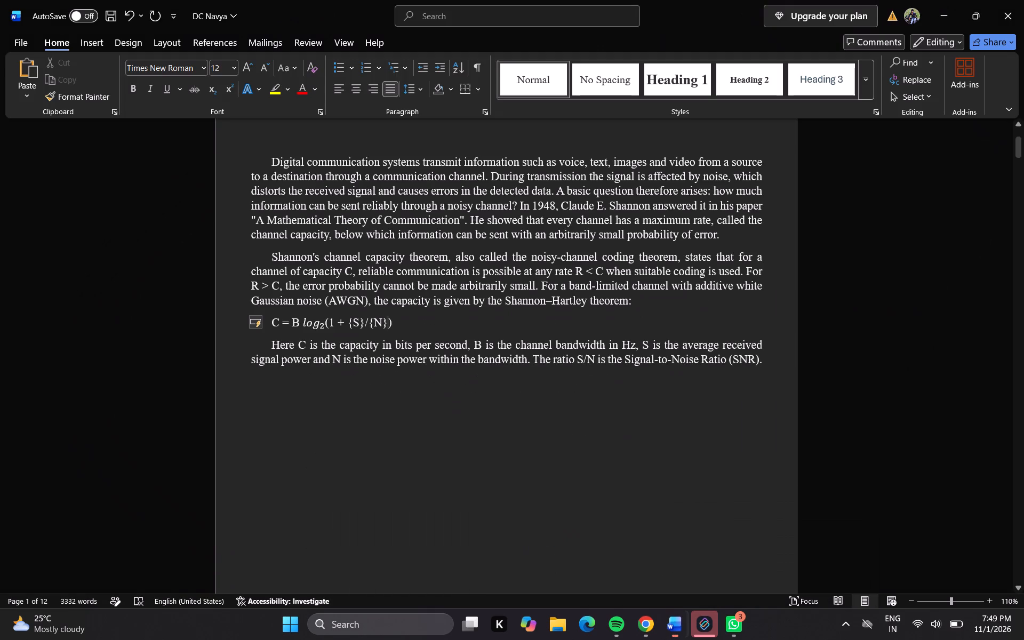
left_click(1018, 588)
triple_click(1018, 588)
triple_click(1018, 588)
triple_click(1018, 588)
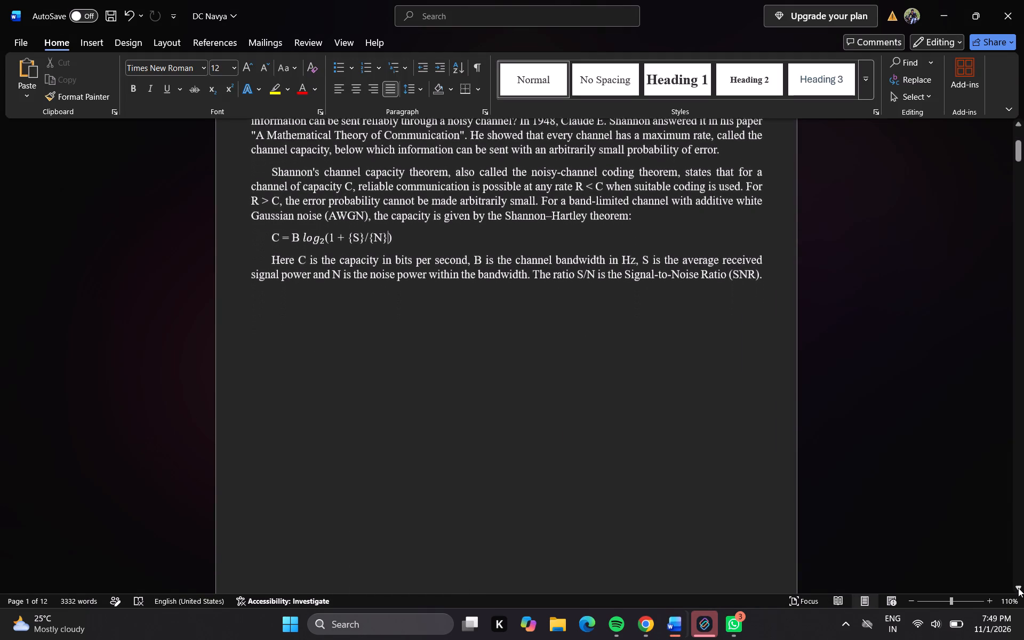
triple_click(1018, 588)
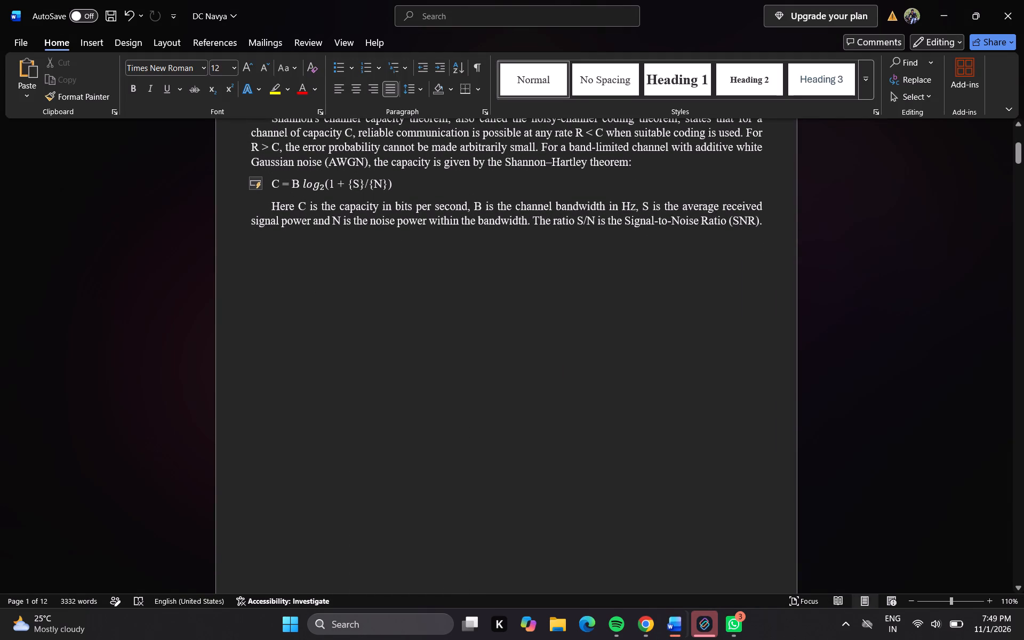
left_click(778, 221)
key("Return")
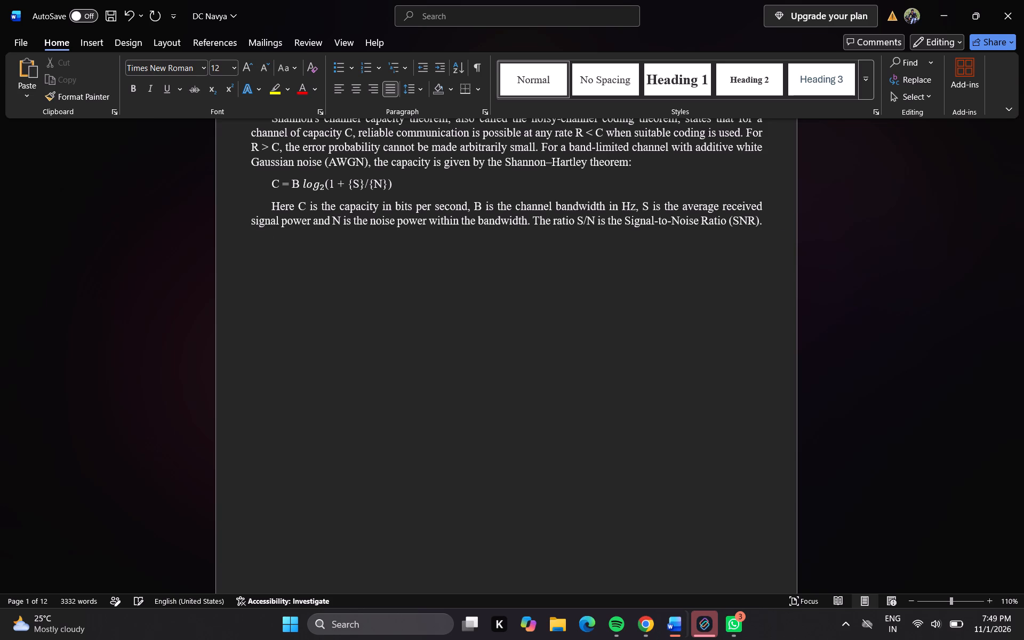
key("ctrl+v")
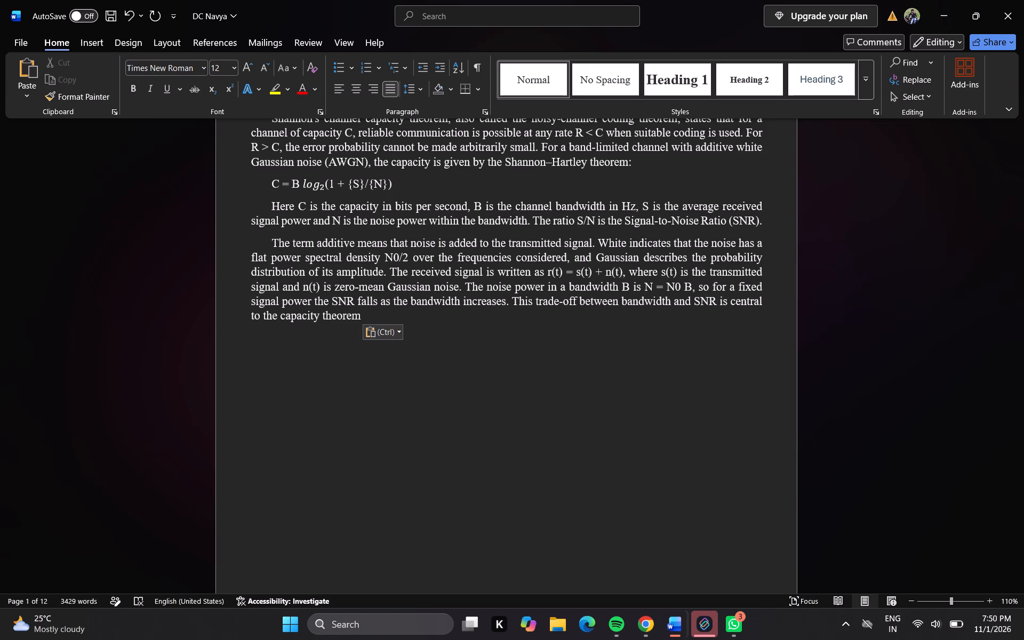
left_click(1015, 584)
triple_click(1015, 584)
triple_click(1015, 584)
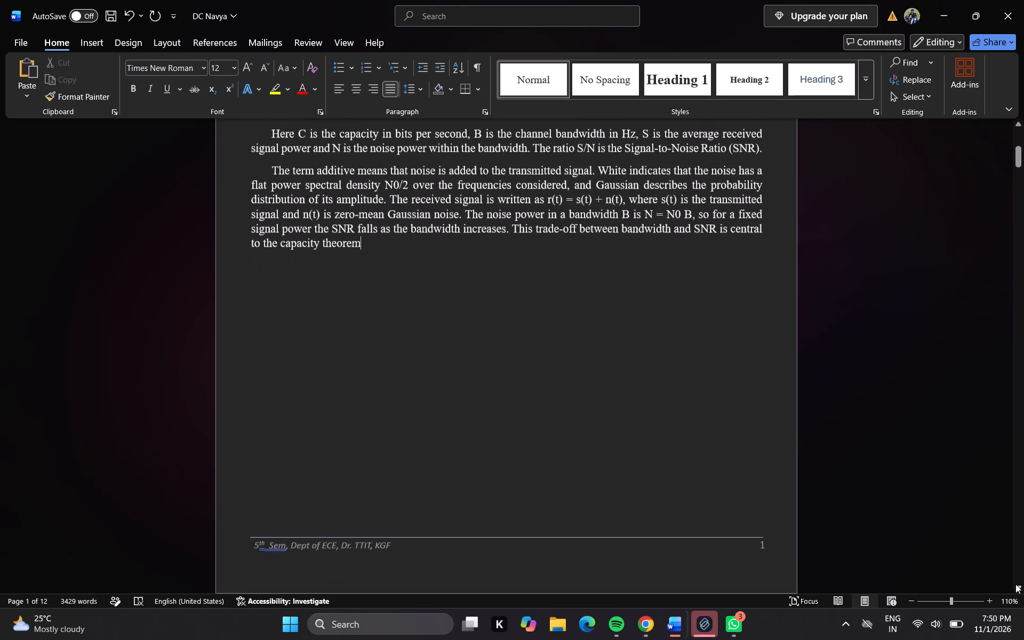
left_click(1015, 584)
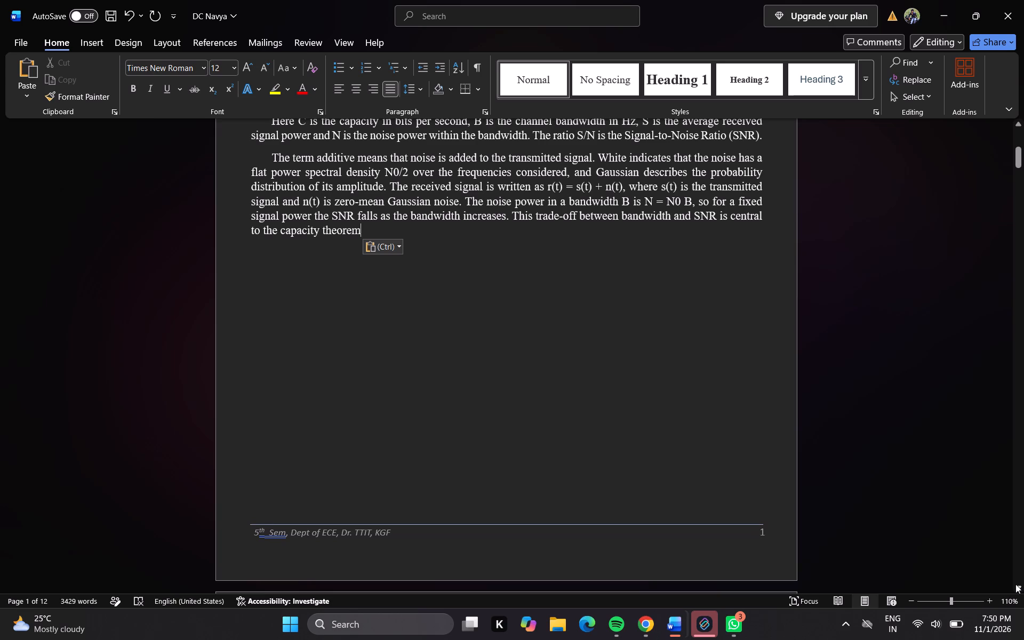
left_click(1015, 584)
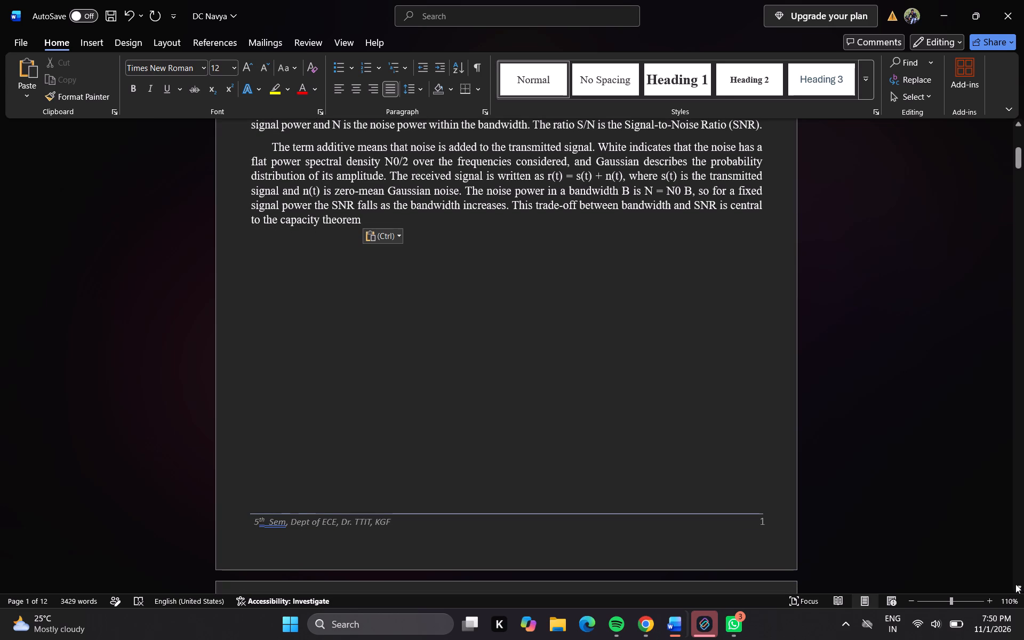
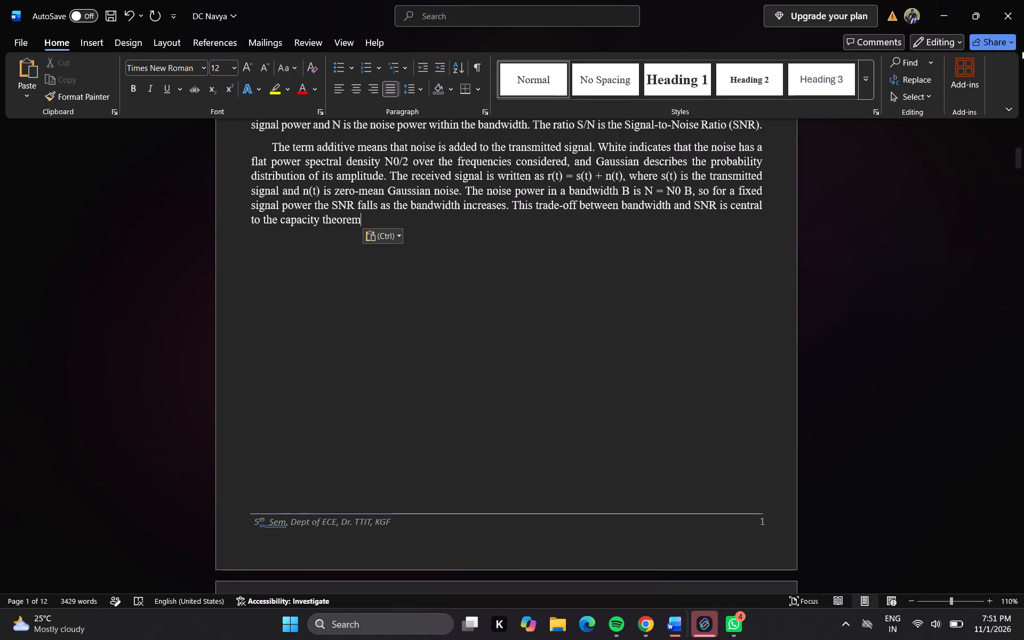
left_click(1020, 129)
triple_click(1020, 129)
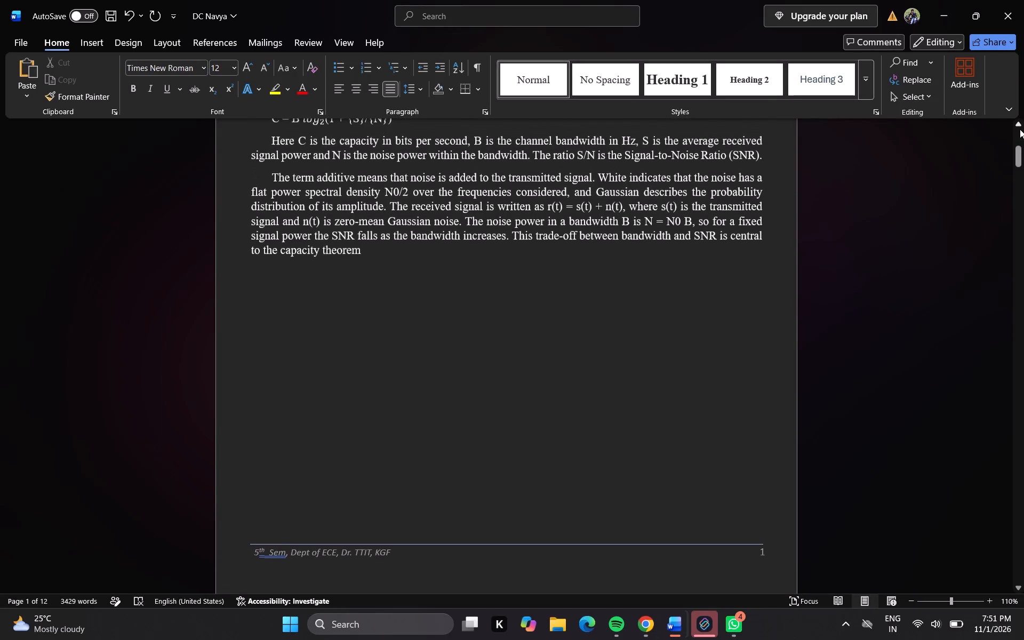
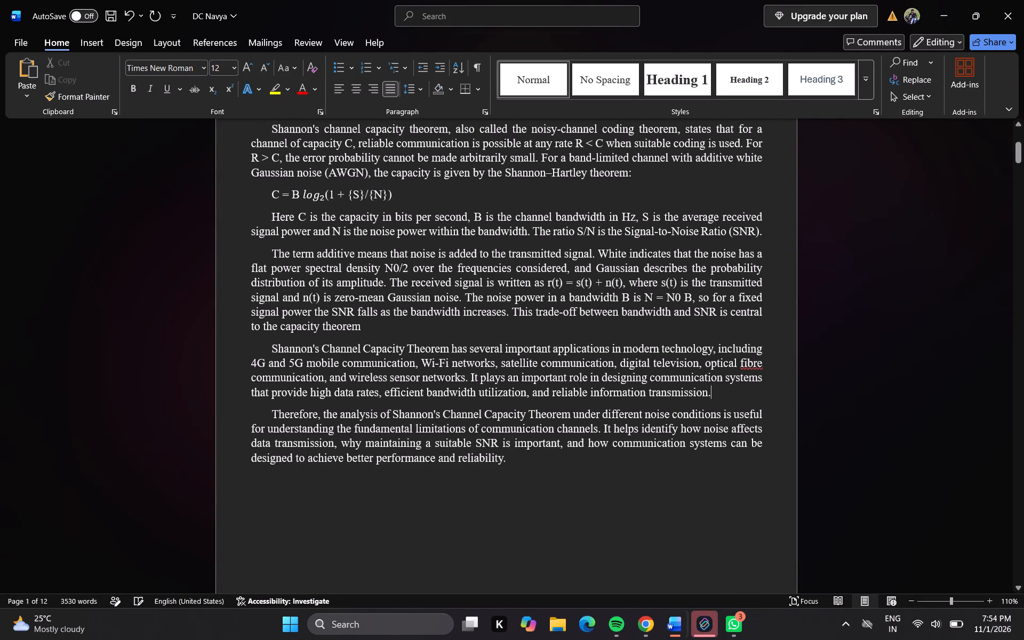
Insert two blank paragraphs after the one ending "reliable information transmission." and one after the paragraph ending "central to the capacity theorem".
key("Return")
key("Return")
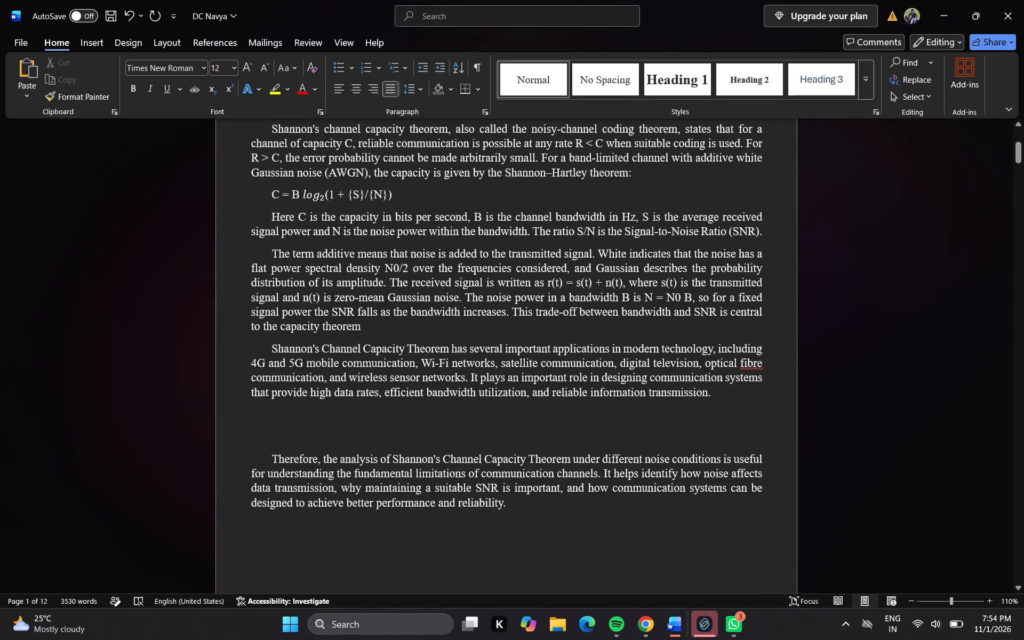
left_click(379, 330)
key("Return")
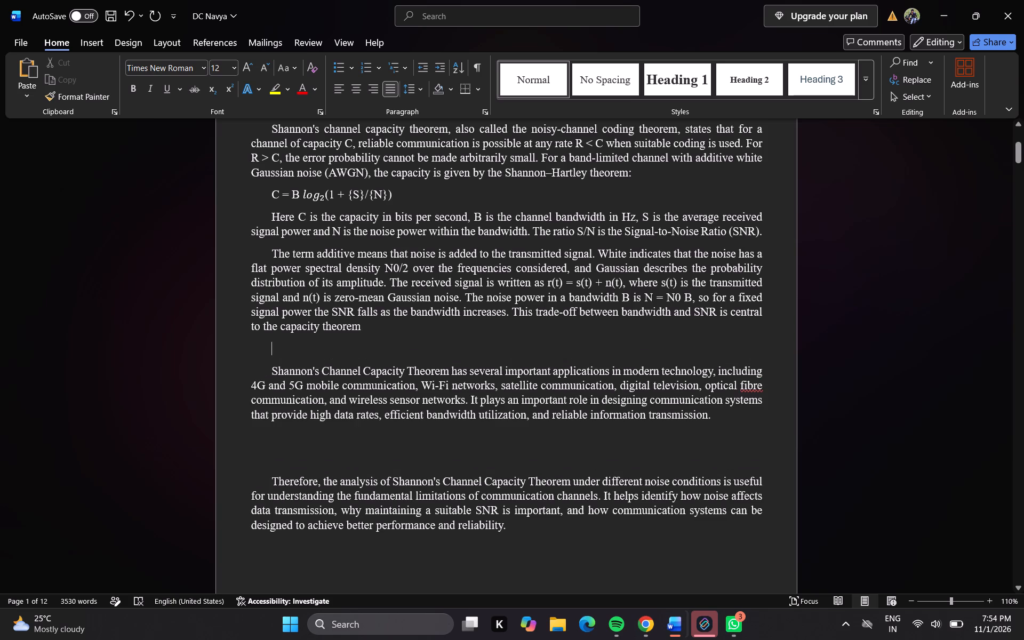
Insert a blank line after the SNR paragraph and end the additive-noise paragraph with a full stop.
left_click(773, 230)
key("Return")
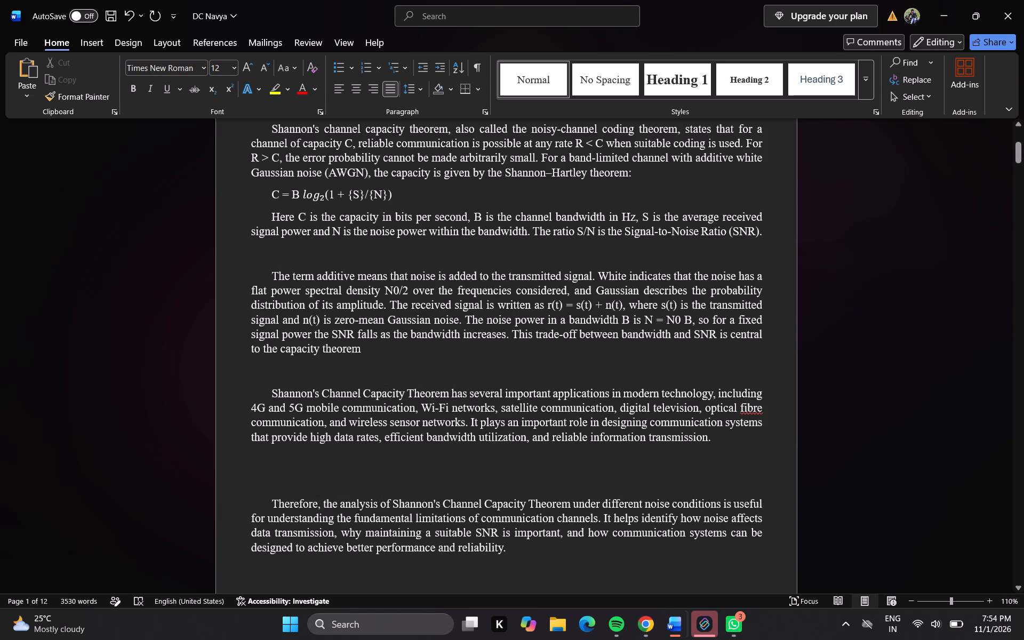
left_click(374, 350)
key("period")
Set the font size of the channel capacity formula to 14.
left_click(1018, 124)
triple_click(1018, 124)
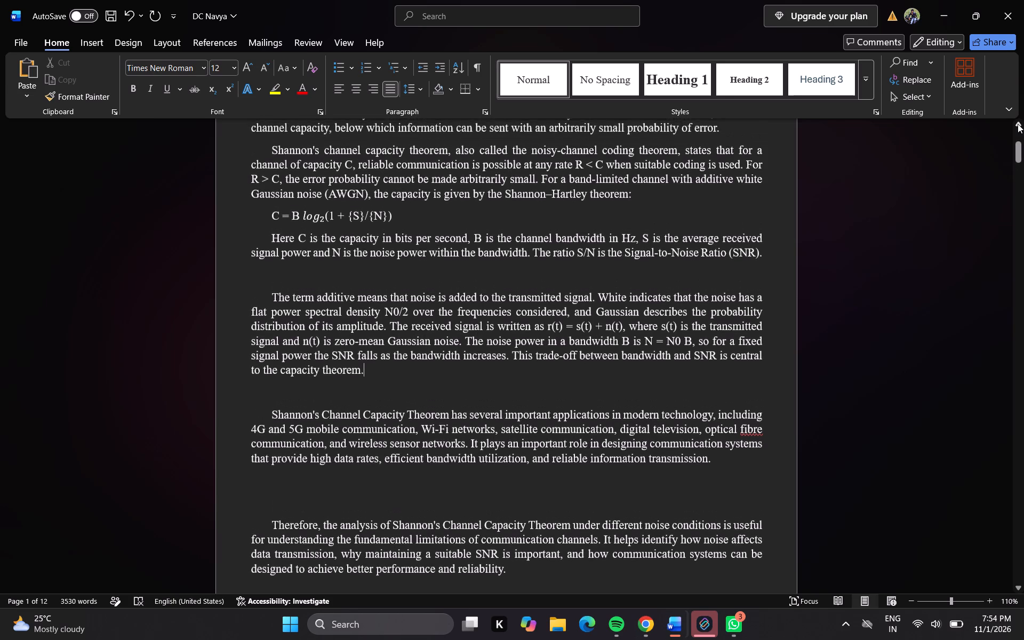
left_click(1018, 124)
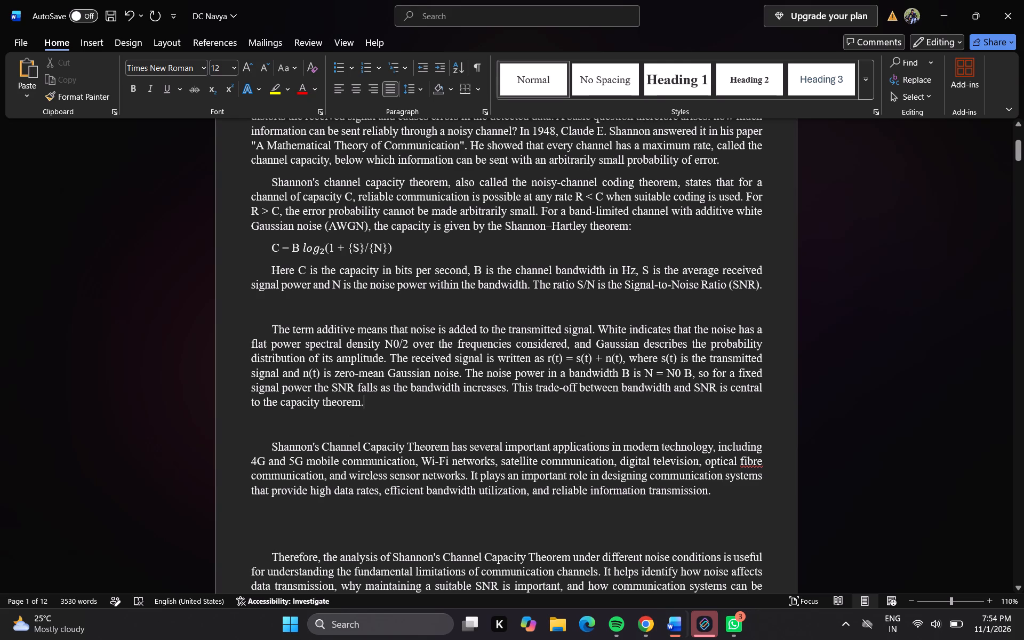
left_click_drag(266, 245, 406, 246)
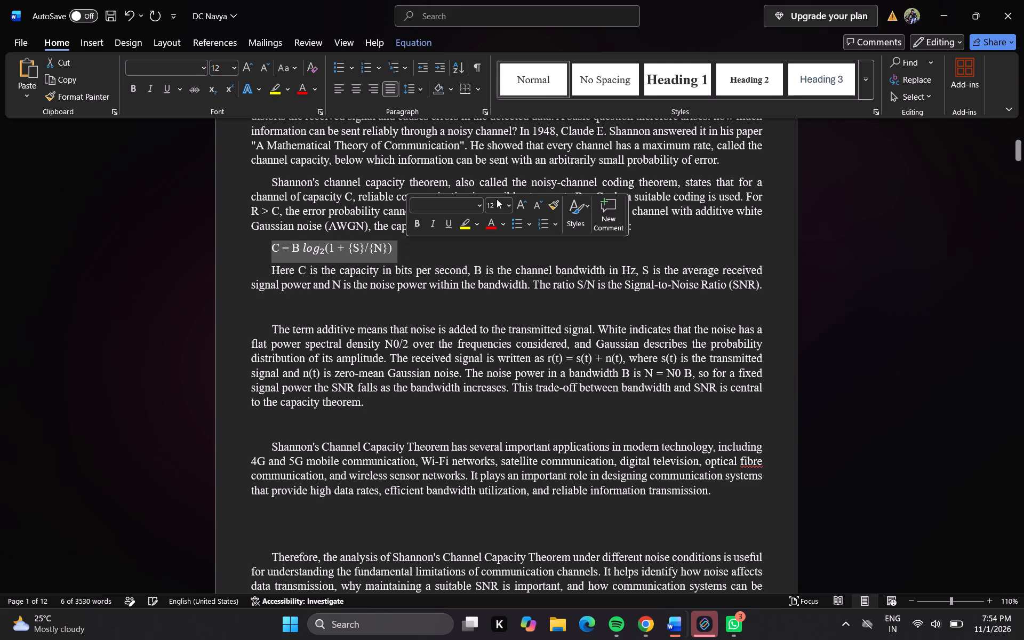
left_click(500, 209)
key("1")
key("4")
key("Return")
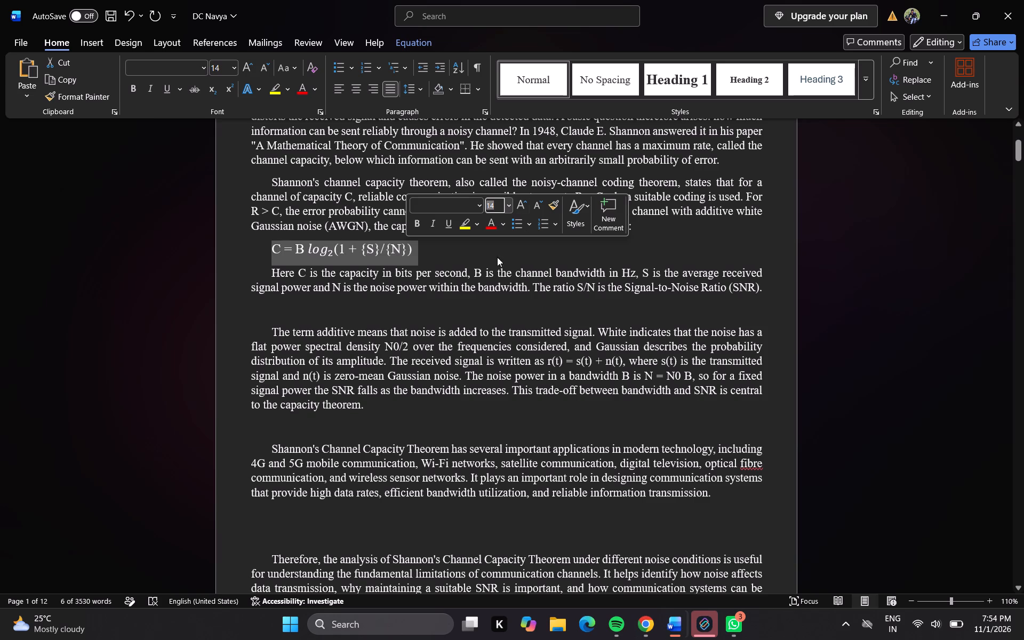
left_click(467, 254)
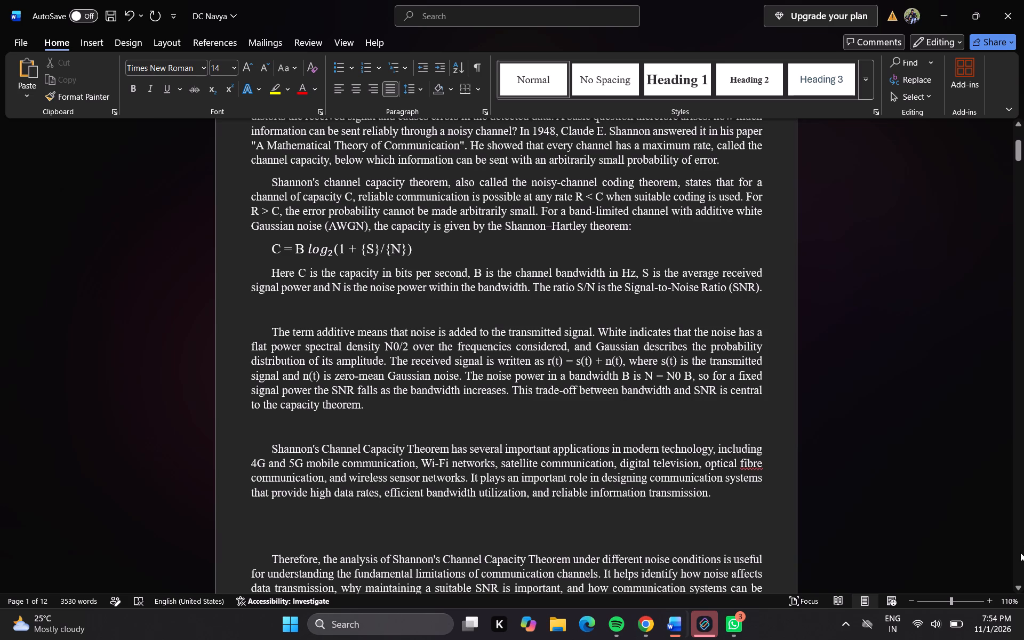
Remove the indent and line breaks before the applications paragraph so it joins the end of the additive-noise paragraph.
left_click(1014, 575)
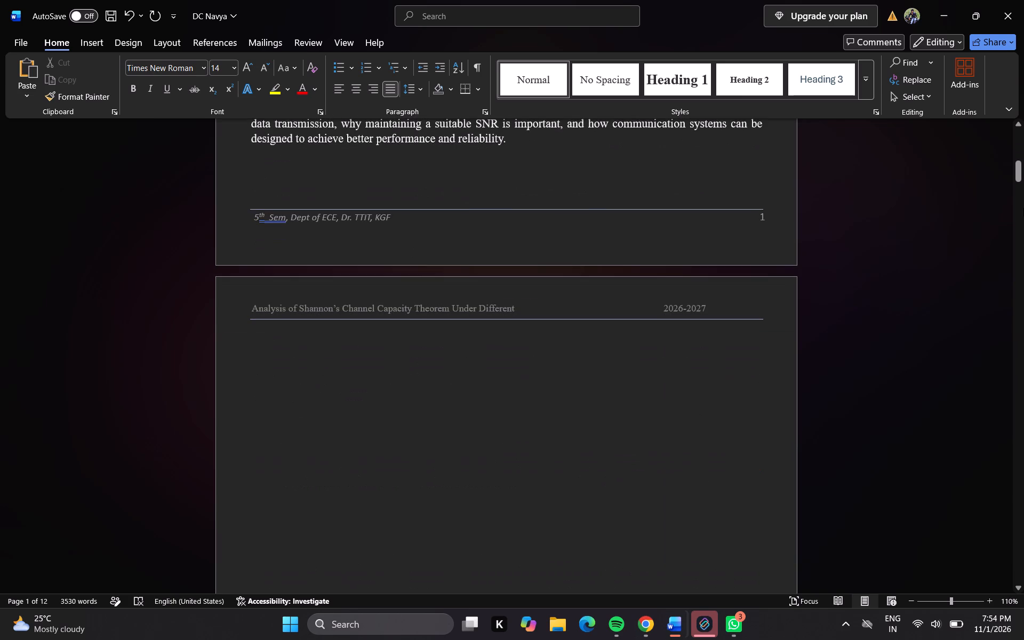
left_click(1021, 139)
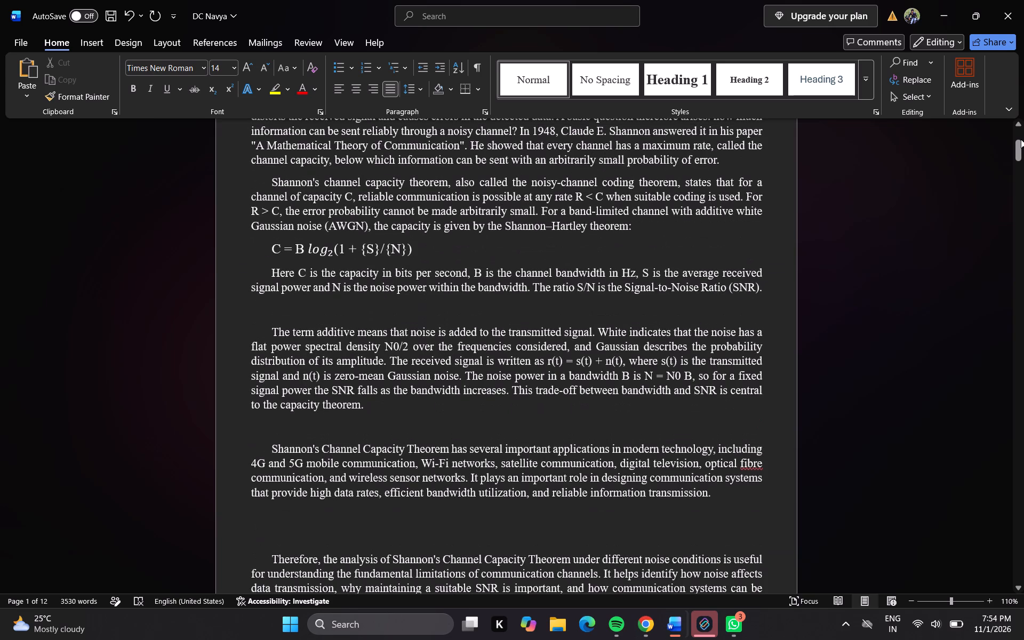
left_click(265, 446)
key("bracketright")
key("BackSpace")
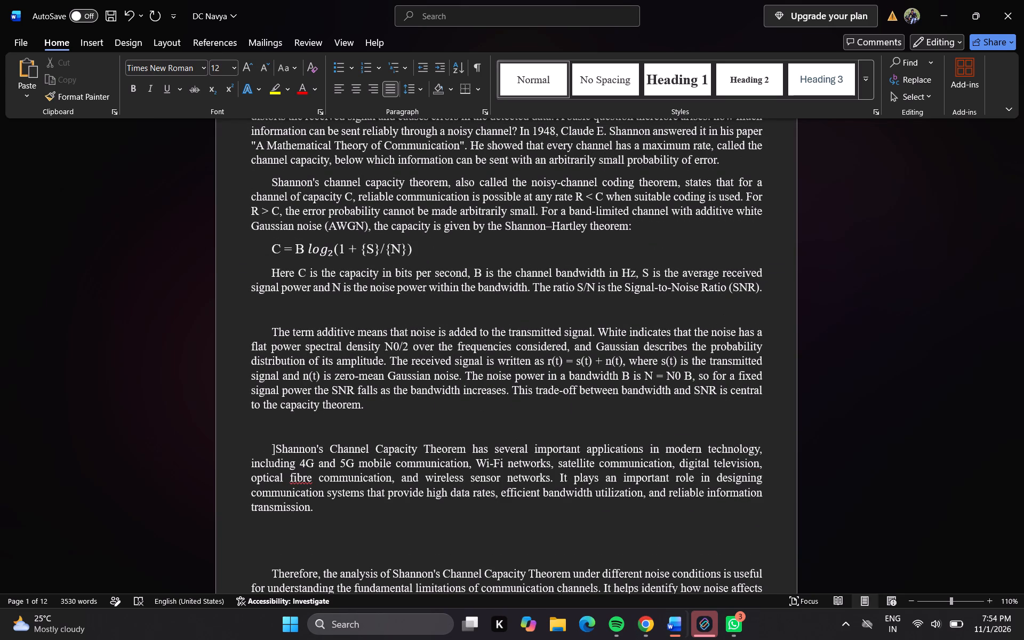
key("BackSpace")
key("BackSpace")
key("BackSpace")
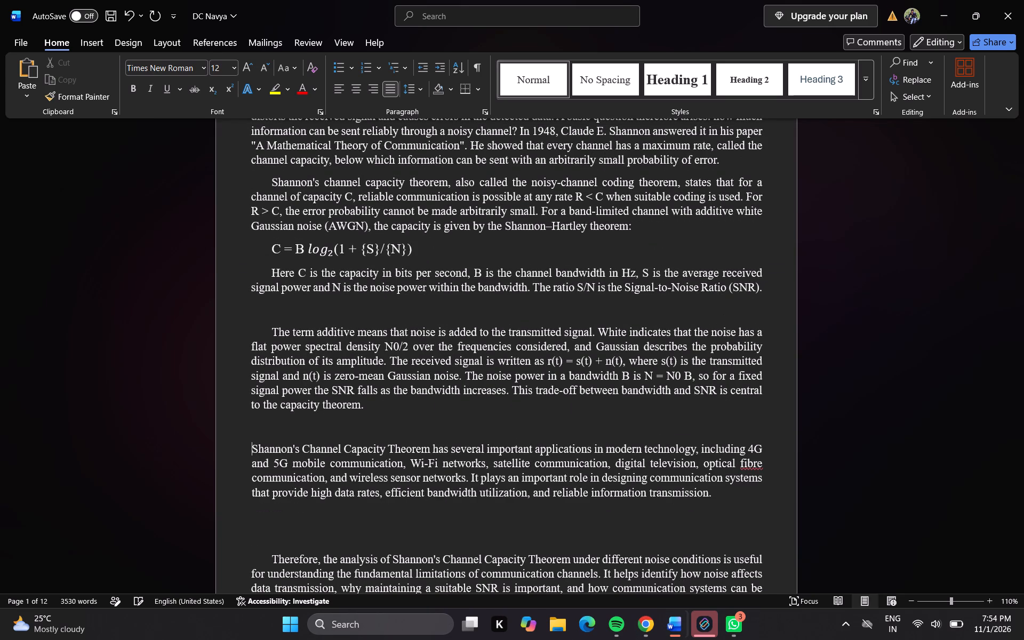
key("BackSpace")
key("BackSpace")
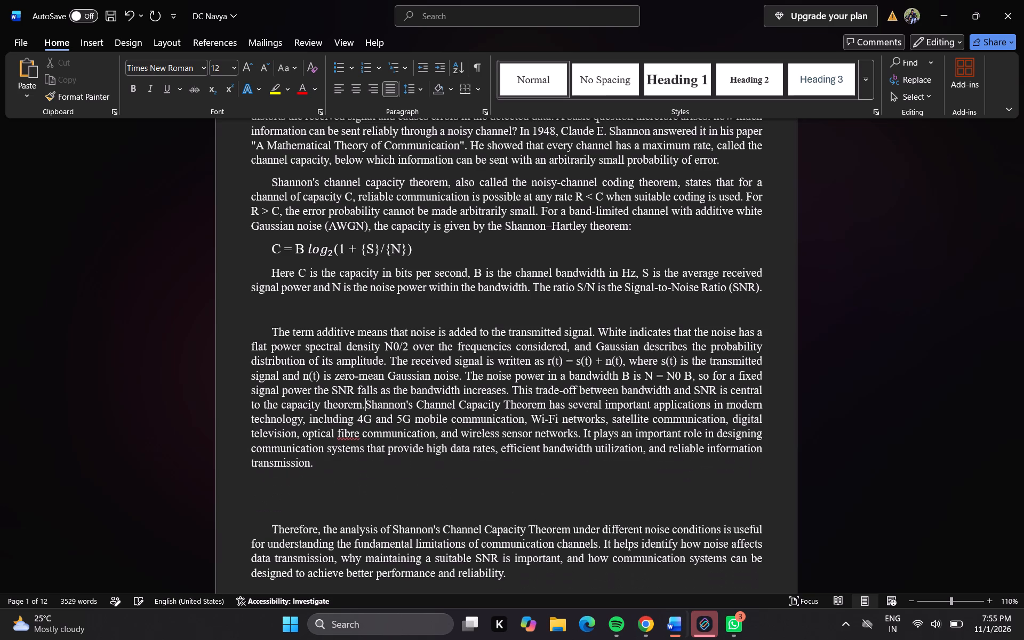
Undo the recent spacing, punctuation and font-size edits, back through the insertion of the applications and concluding paragraphs.
key("ctrl+z")
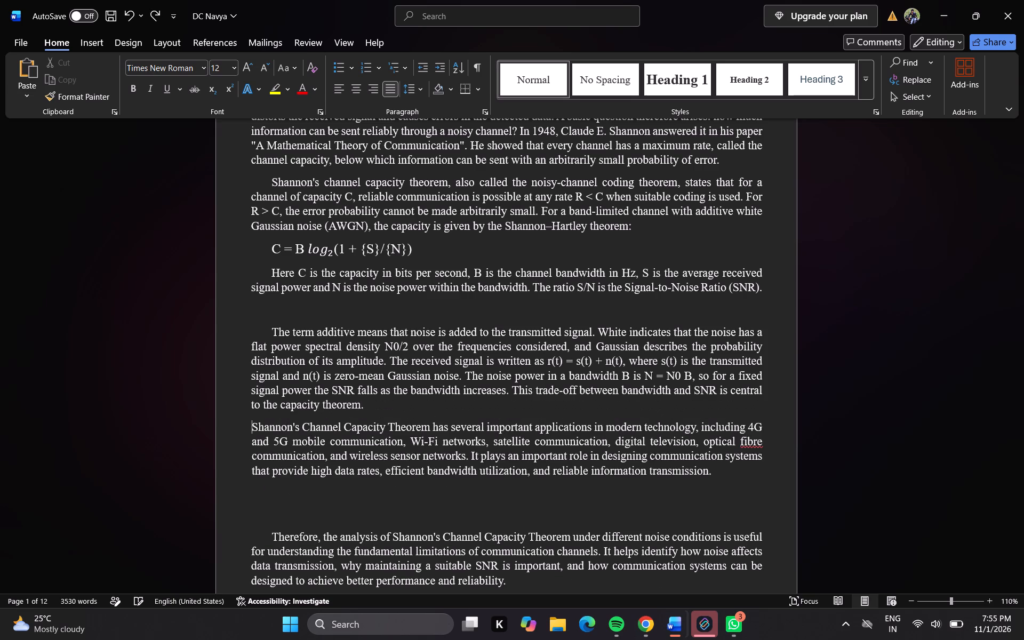
key("ctrl+z")
key("ctrl+z")
key("ctrl+z")
key("ctrl+z")
key("ctrl+z")
key("ctrl+z")
key("ctrl+z")
key("ctrl+z")
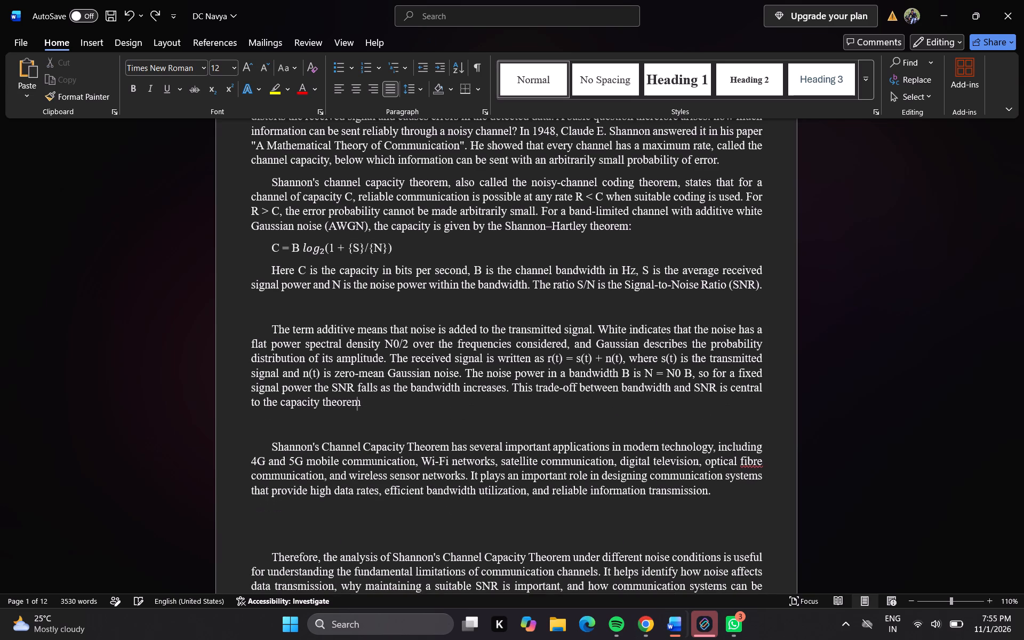
key("ctrl+z")
key("ctrl+z")
key("ctrl+z")
key("ctrl+z")
key("ctrl+z")
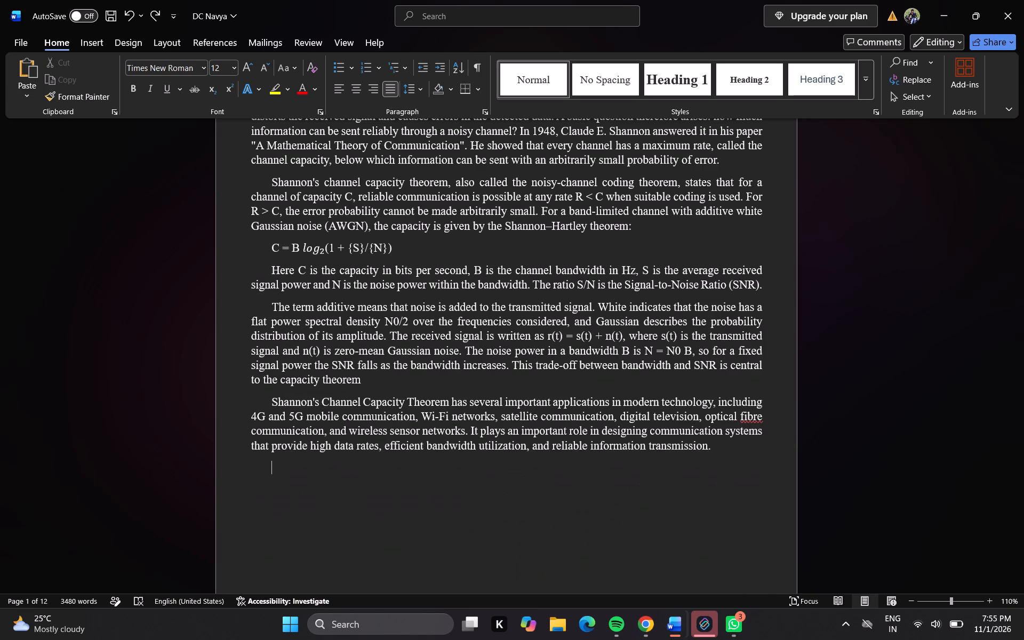
key("ctrl+z")
key("ctrl+z")
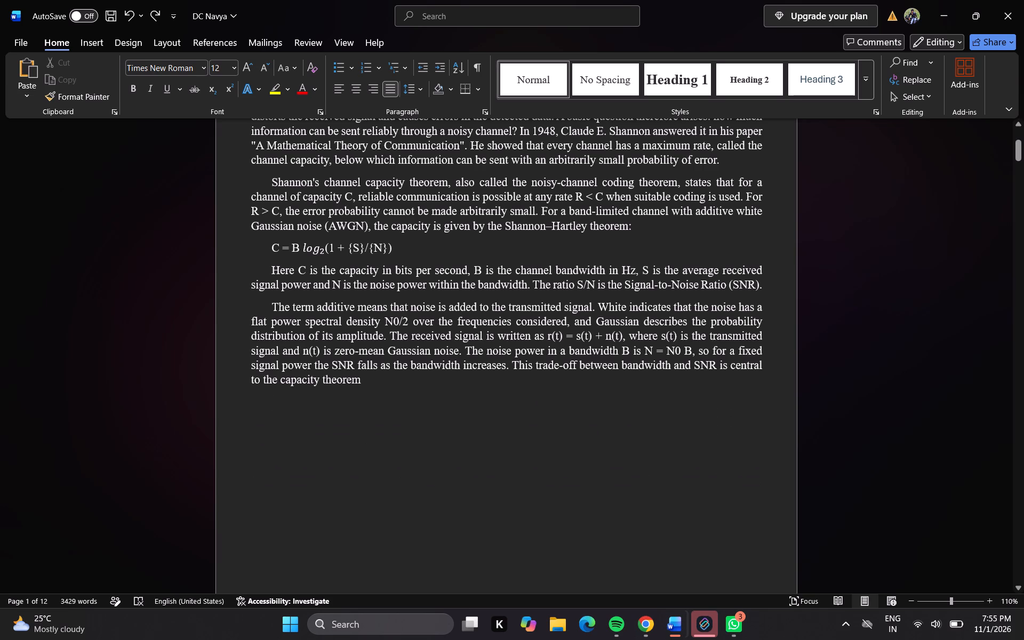
Select the channel capacity formula below the Shannon–Hartley theorem sentence.
left_click_drag(272, 243, 404, 244)
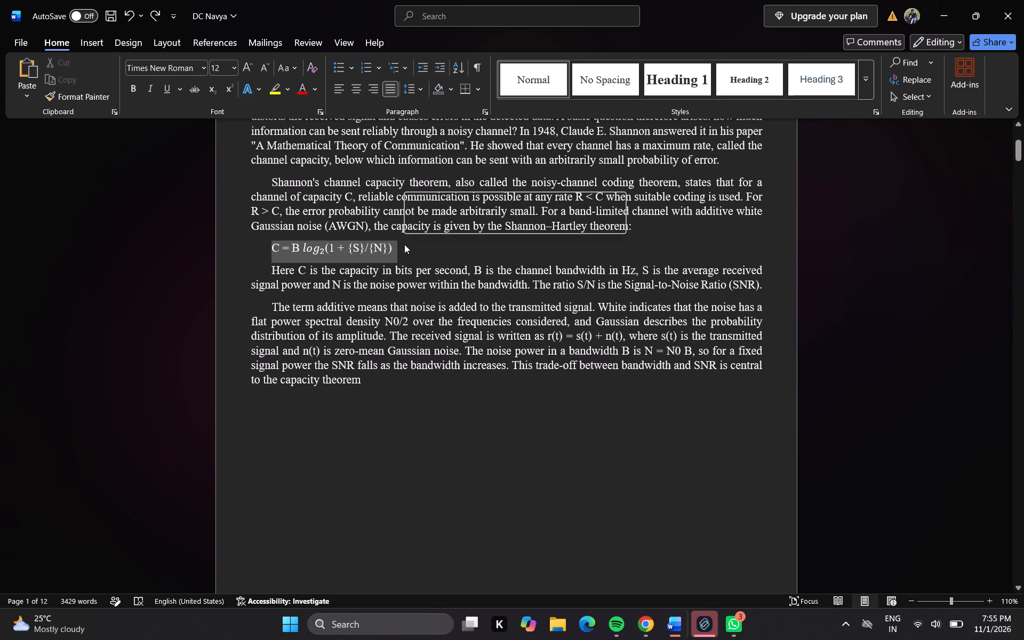
Set the font size of the selected channel capacity formula to 14.
left_click(491, 201)
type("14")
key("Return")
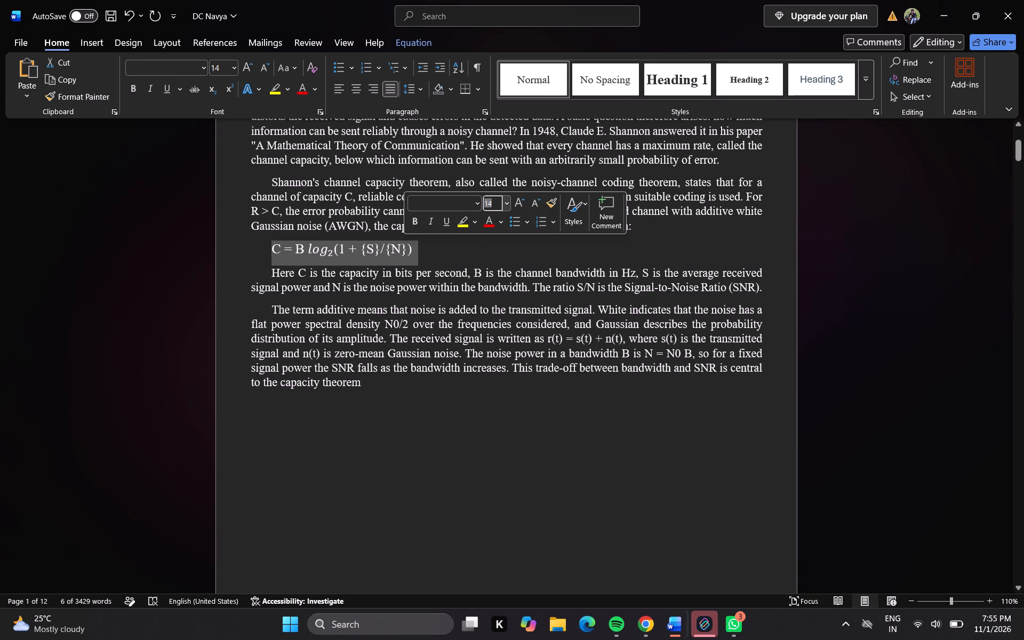
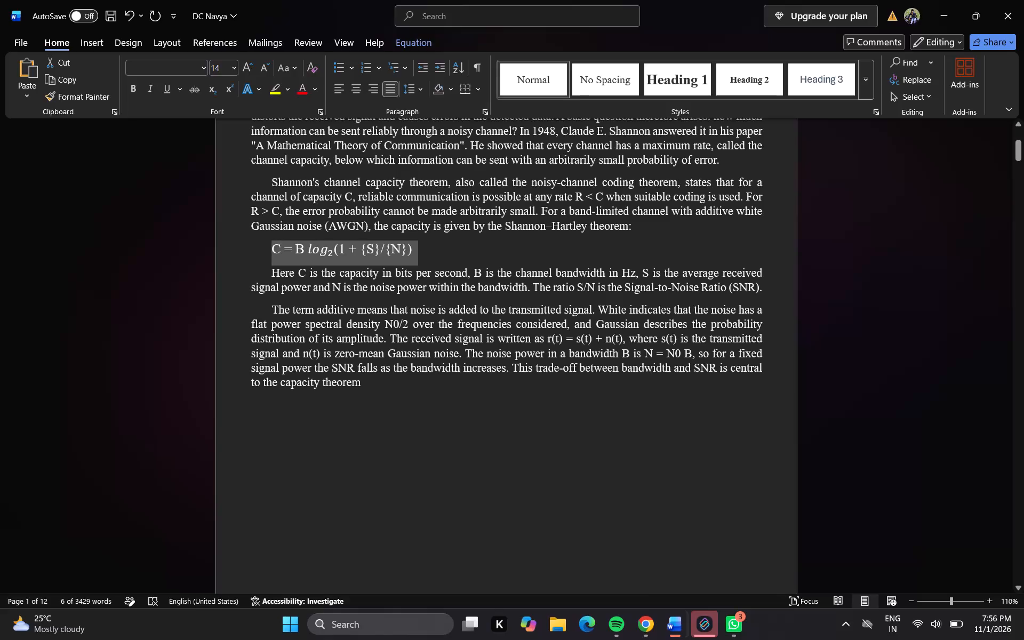
Paste the copied applications paragraph about Shannon's theorem as a new paragraph after the additive-noise paragraph ending "capacity theorem".
left_click(383, 392)
key("Return")
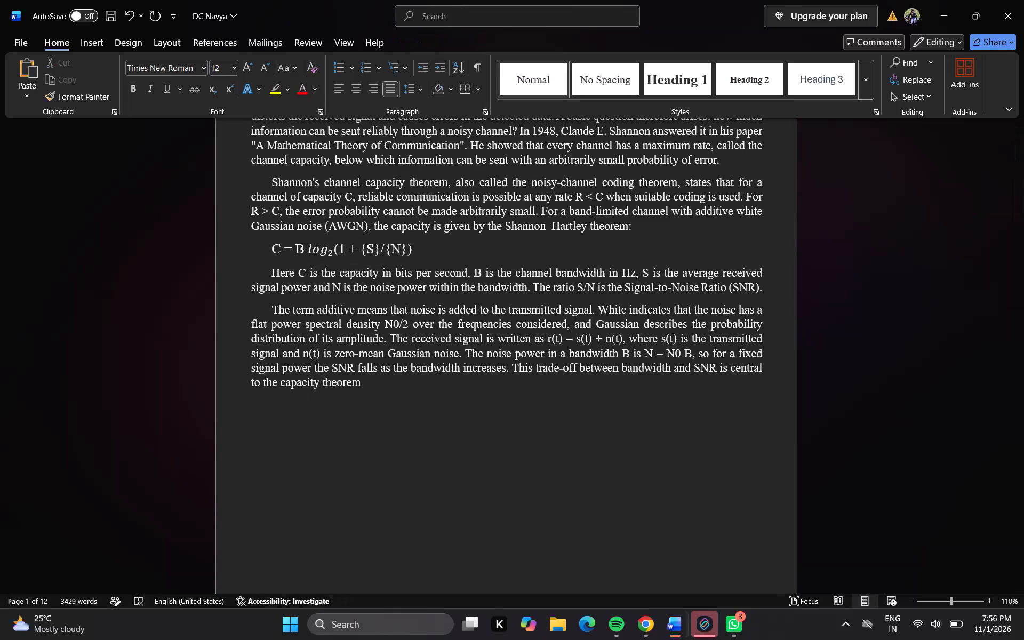
key("ctrl+v")
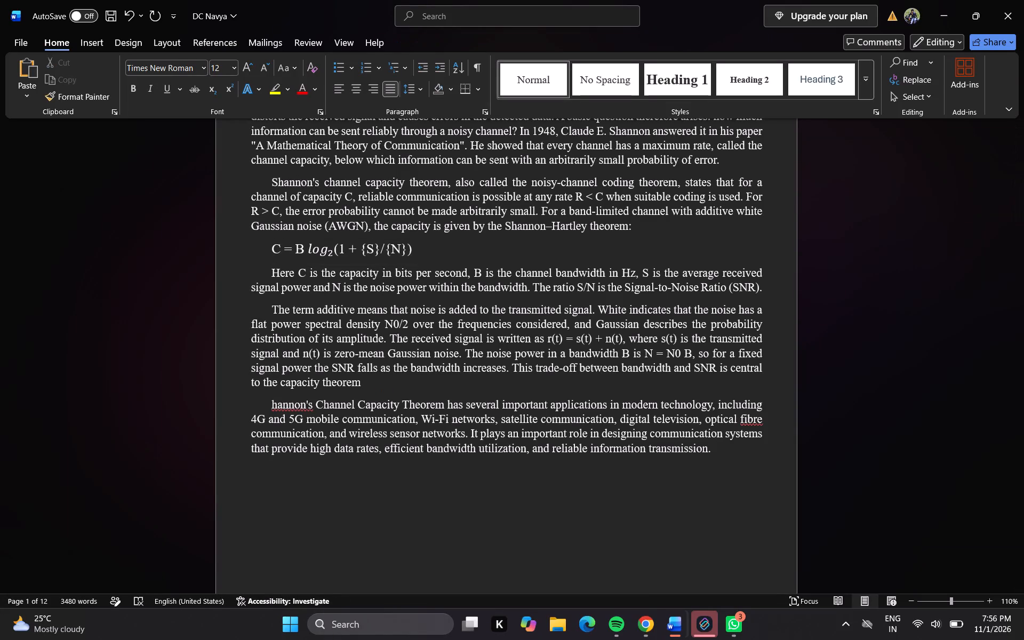
Restore the missing capital S at the start of the applications paragraph so its first word reads "Shannon's".
left_click(268, 405)
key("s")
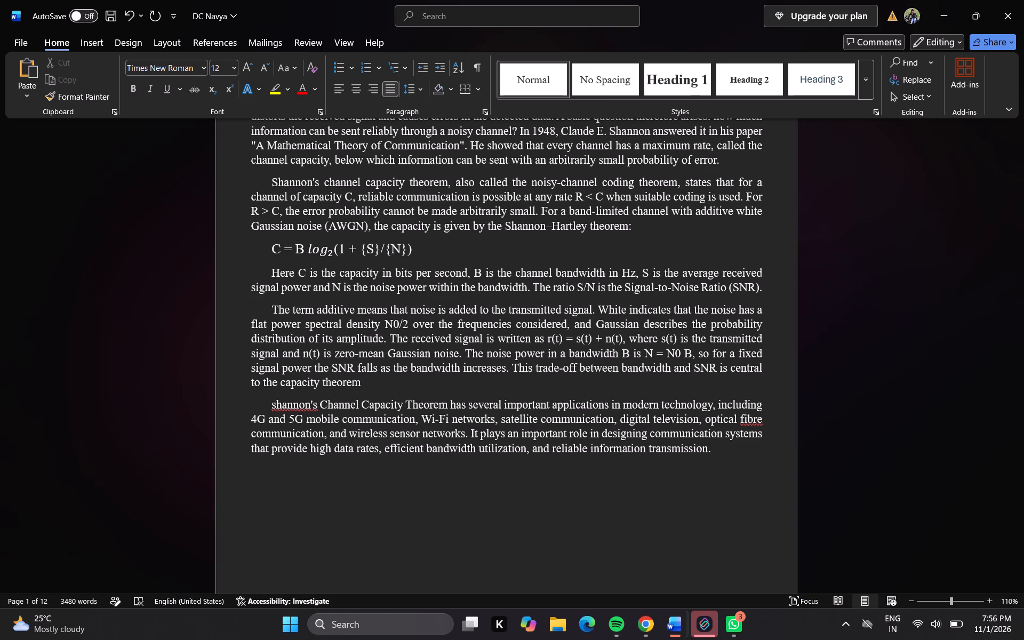
key("BackSpace")
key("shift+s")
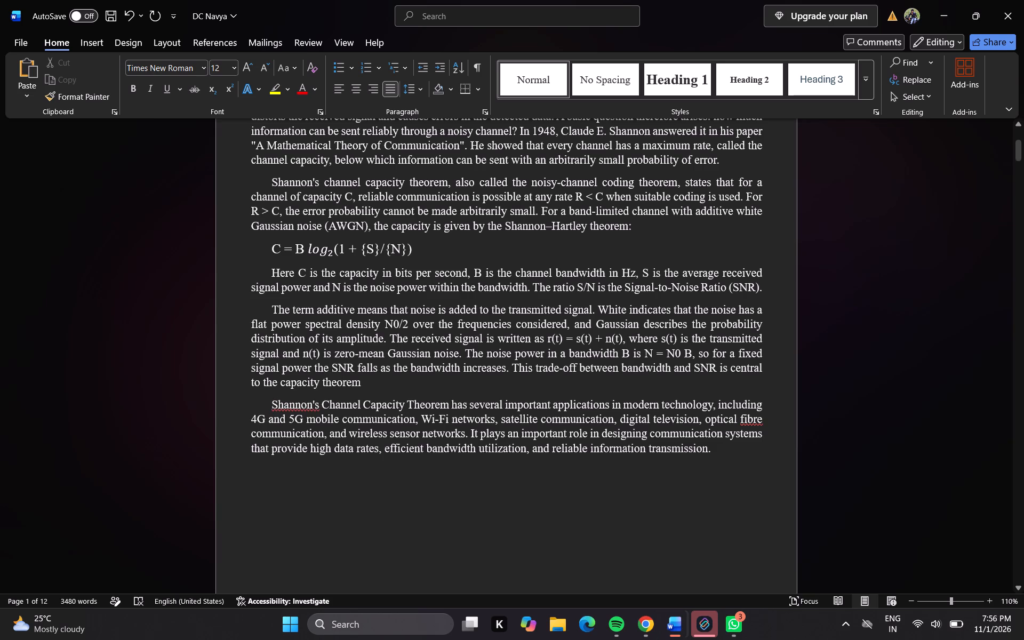
left_click(730, 453)
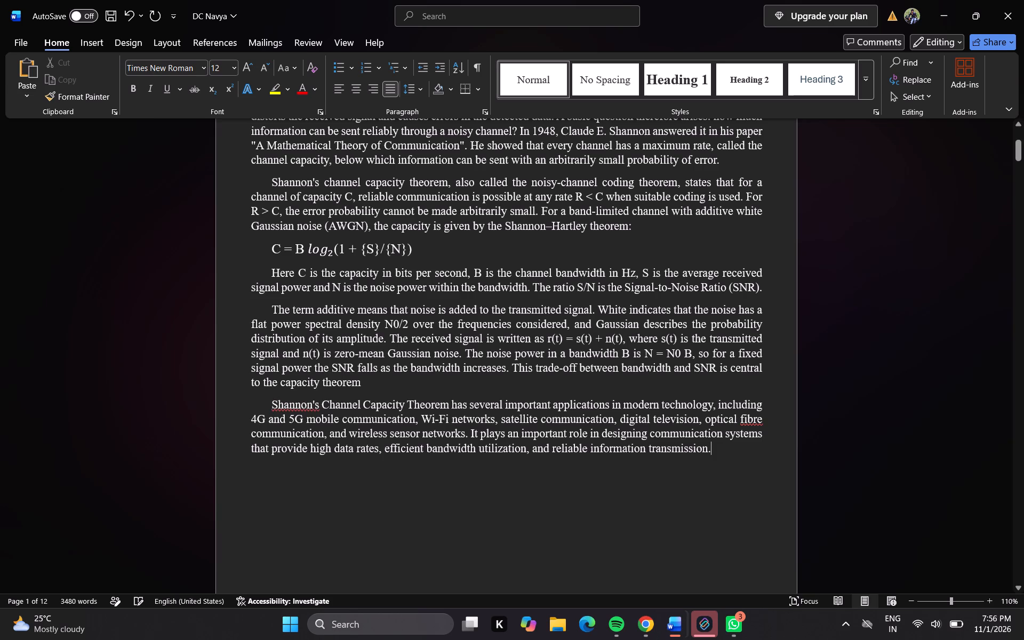
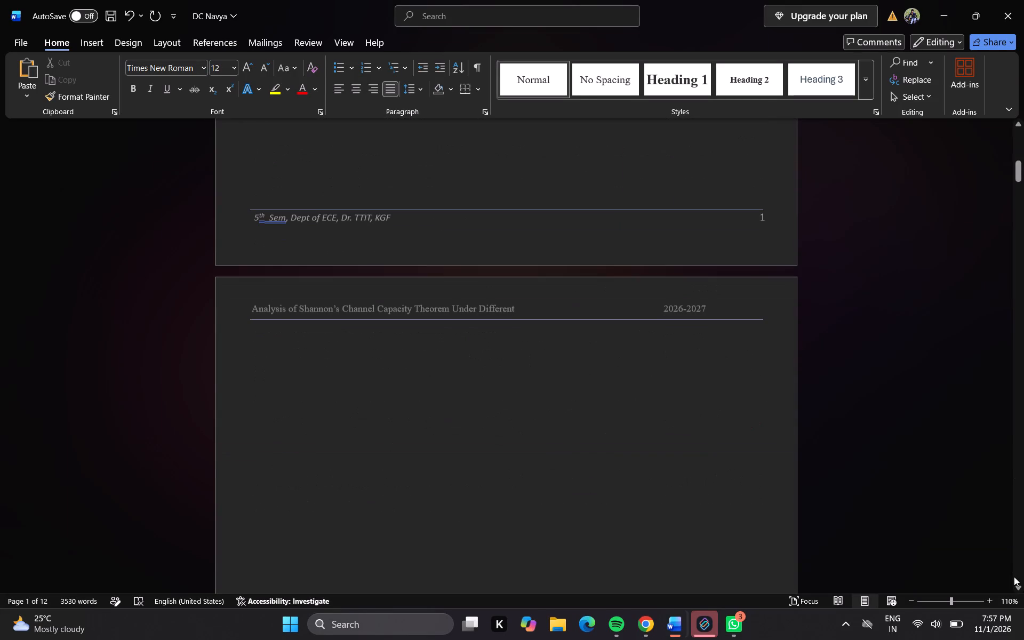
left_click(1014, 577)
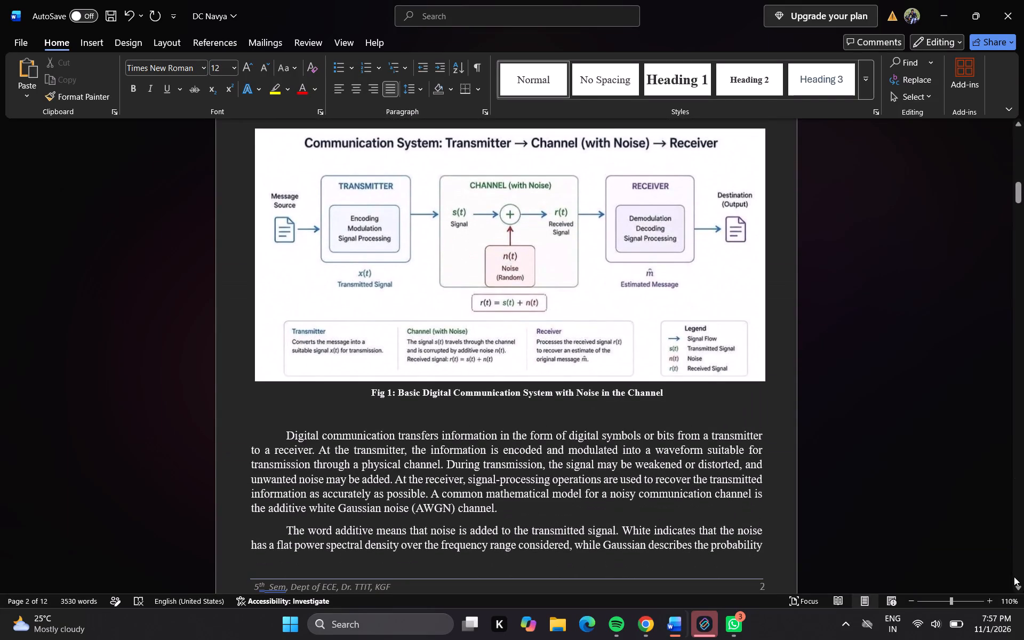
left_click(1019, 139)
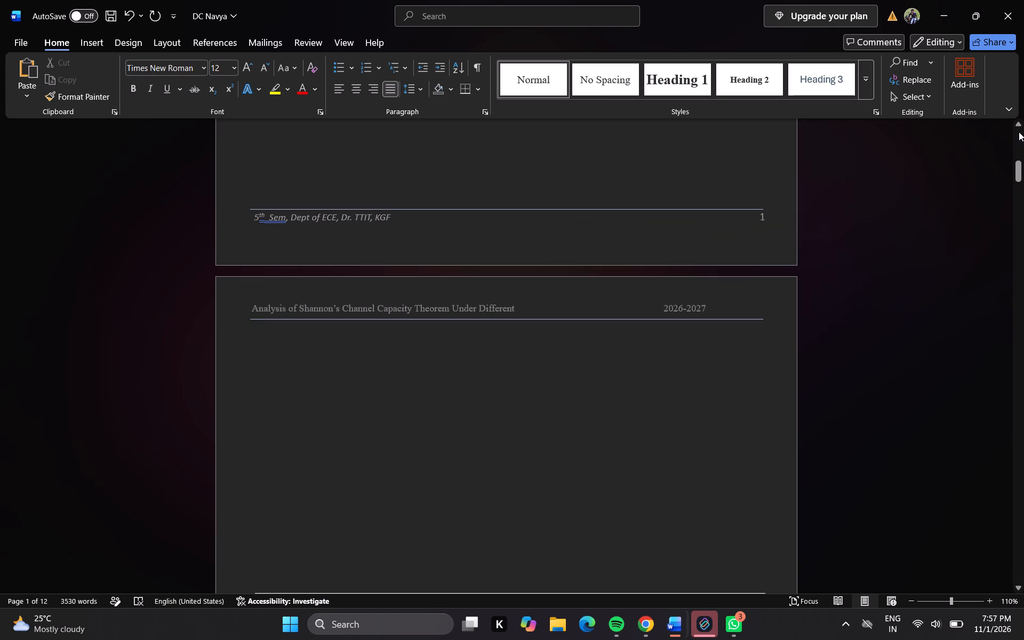
Open the page header for editing and add "Noise Con" after "Under Different" in the report title.
double_click(1020, 130)
left_click(1020, 130)
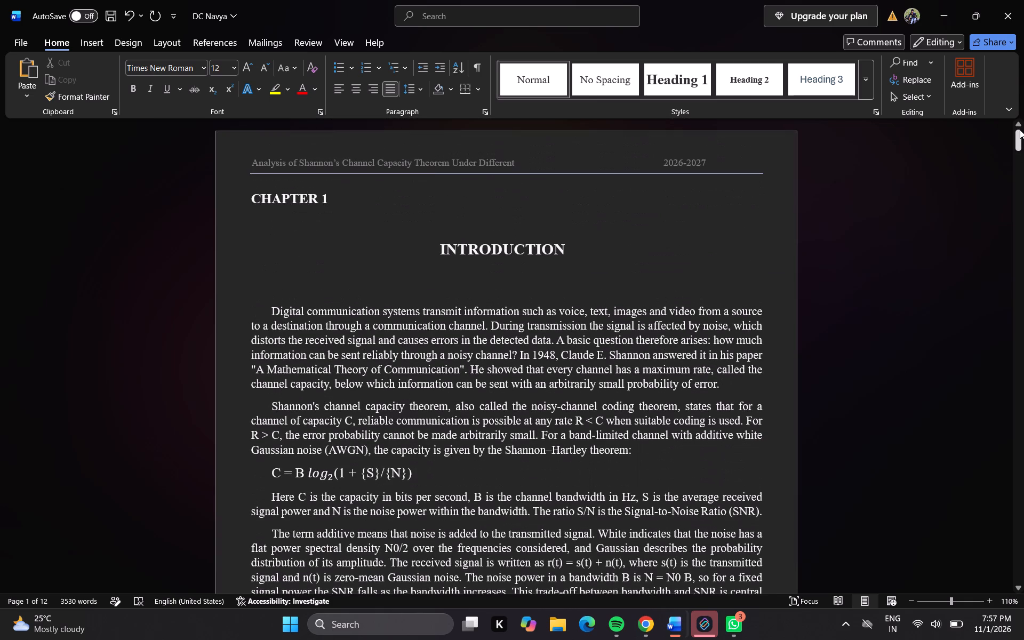
double_click(521, 162)
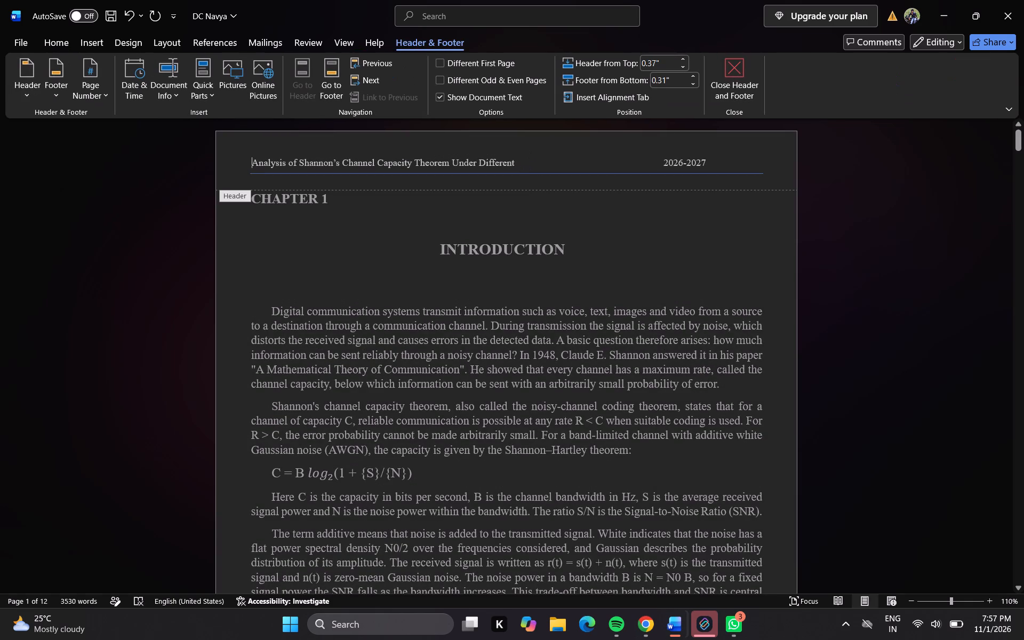
key("Left")
key("Left")
key("Right")
key("Right")
key("Right")
key("Right")
key("Right")
key("Right")
key("Right")
key("Right")
key("Right")
key("Right")
key("Right")
key("Right")
key("Right")
key("Right")
key("Right")
key("Right")
key("Right")
key("Right")
key("Right")
key("Right")
key("Right")
key("Right")
key("Right")
key("Right")
key("Right")
key("Right")
key("Right")
key("space")
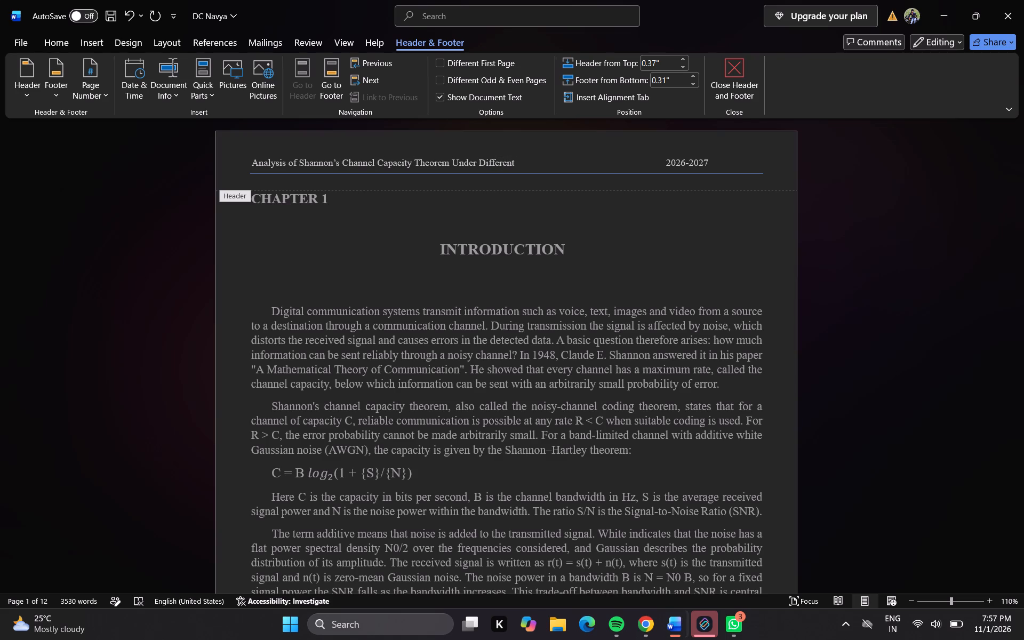
key("shift+n")
type("oise")
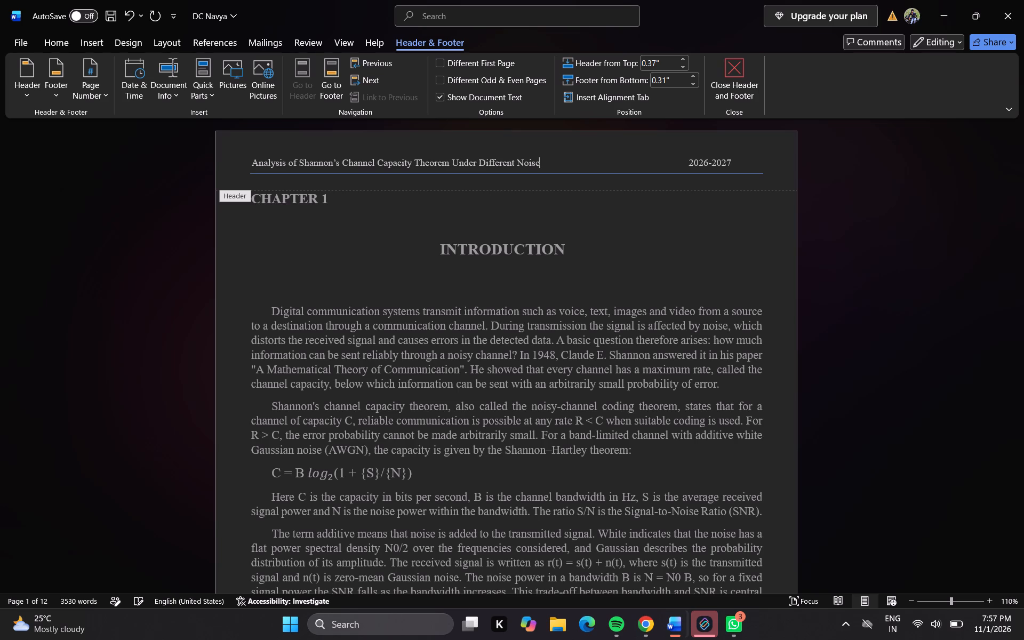
key("space")
key("shift+c")
key("o")
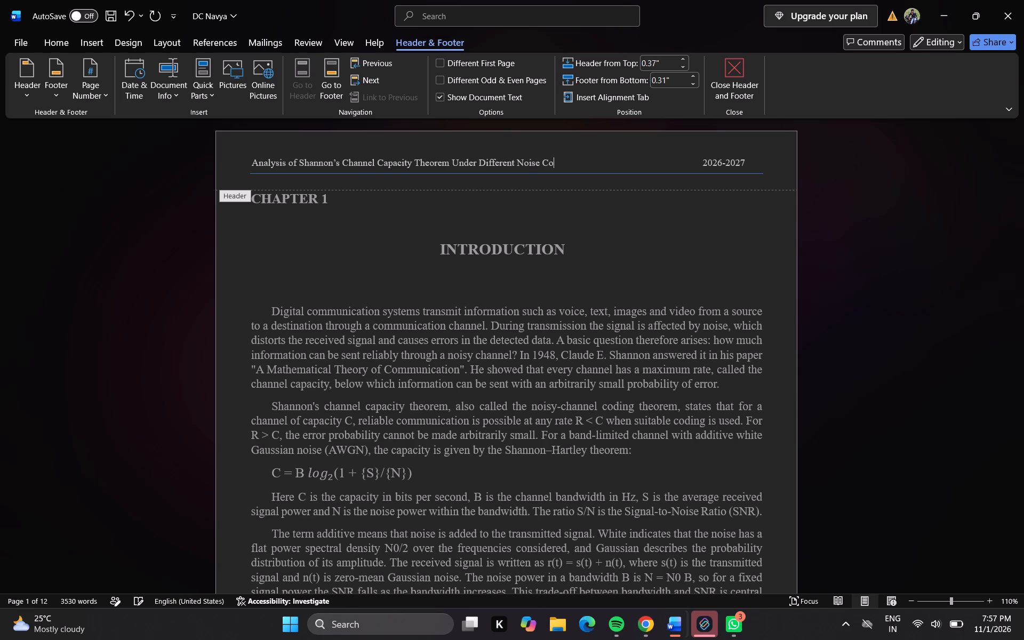
key("n")
Remove three spaces before the year range 2026-2027 in the header.
key("Right")
key("Right")
key("Right")
key("Right")
key("Right")
key("Right")
key("Right")
key("Right")
key("Right")
key("Right")
key("Right")
key("Right")
key("Right")
key("Right")
key("Right")
key("Right")
key("Right")
key("Right")
key("Right")
key("Right")
key("Right")
key("Right")
key("Right")
key("Right")
key("Right")
key("Right")
key("Right")
key("Right")
key("Right")
key("Right")
key("Right")
key("Right")
key("Right")
key("Right")
key("Right")
key("BackSpace")
key("BackSpace")
key("BackSpace")
Complete the last word of the header title as "Condition".
key("Left")
key("Left")
key("Left")
key("Left")
key("Left")
key("Left")
key("Left")
key("Left")
key("Left")
key("Left")
key("Left")
key("Left")
key("Left")
key("Left")
key("Left")
key("Left")
key("Left")
key("Left")
key("Left")
key("Left")
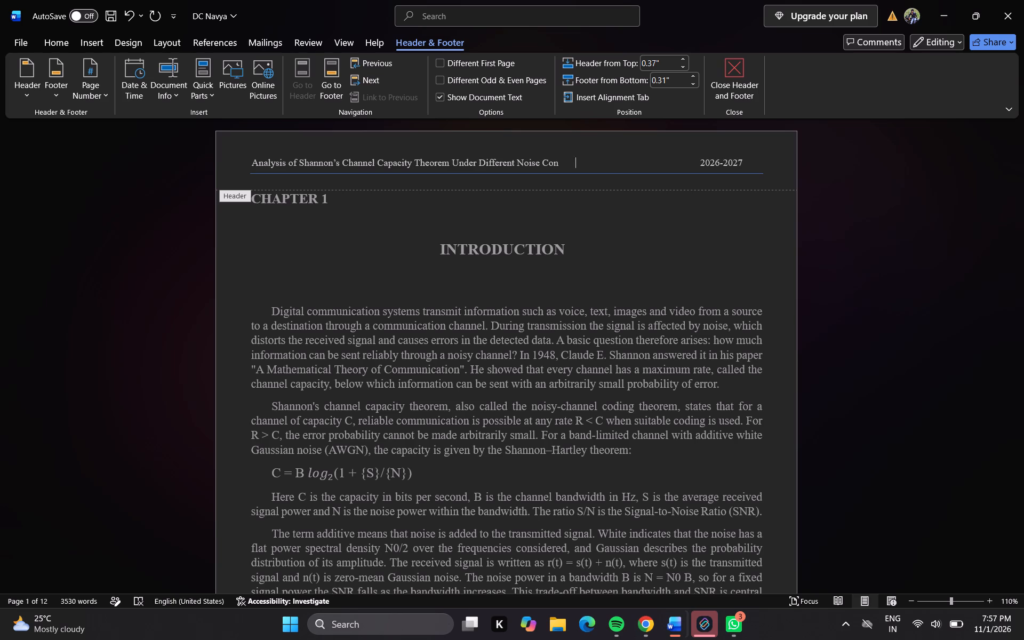
key("Left")
key("Left")
key("Left")
key("Left")
key("Left")
key("Left")
key("d")
key("i")
key("t")
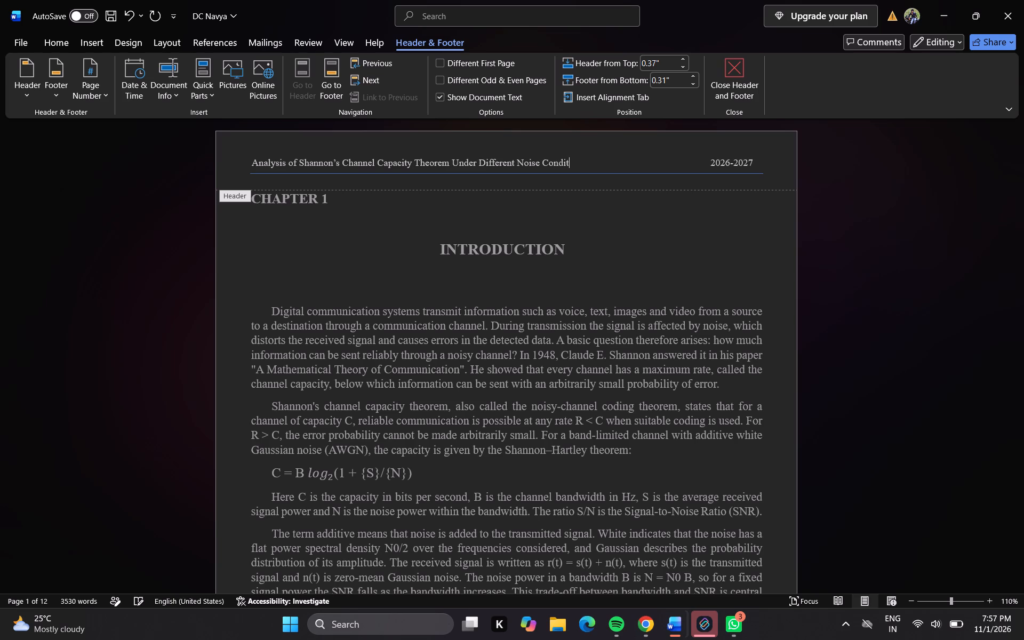
type("io")
key("n")
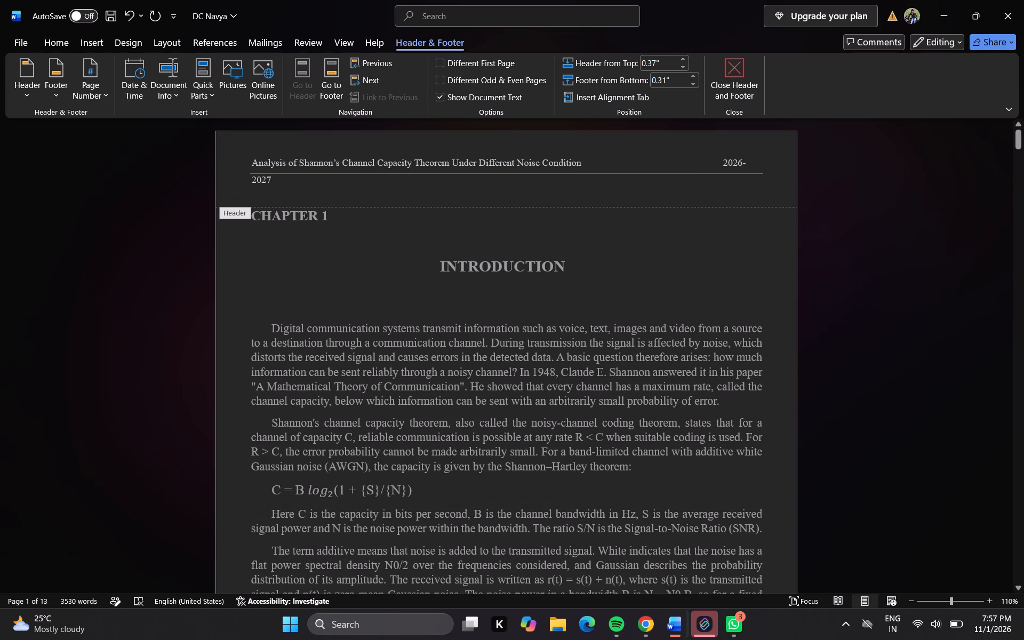
Delete six spaces before 2026-2027 so the header title and year range fit on one line.
key("Right")
key("Right")
key("Right")
key("Right")
key("Right")
key("Right")
key("Right")
key("Right")
key("Right")
key("Right")
key("Right")
key("Right")
key("Right")
key("Right")
key("Right")
key("Right")
key("Right")
key("Right")
key("Right")
key("Right")
key("Right")
key("Right")
key("Right")
key("Right")
key("Right")
key("Right")
key("BackSpace")
key("BackSpace")
key("BackSpace")
key("BackSpace")
key("BackSpace")
key("BackSpace")
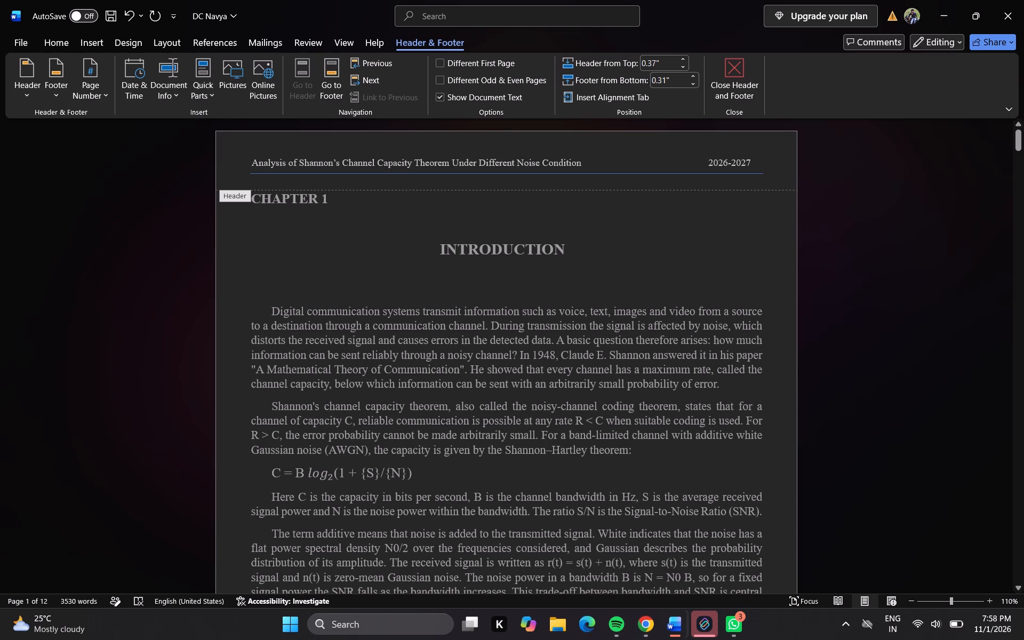
Change the header title's last word to "Conditions", removing two spaces after it, and return to the document body.
left_click(587, 159)
key("BackSpace")
key("BackSpace")
key("s")
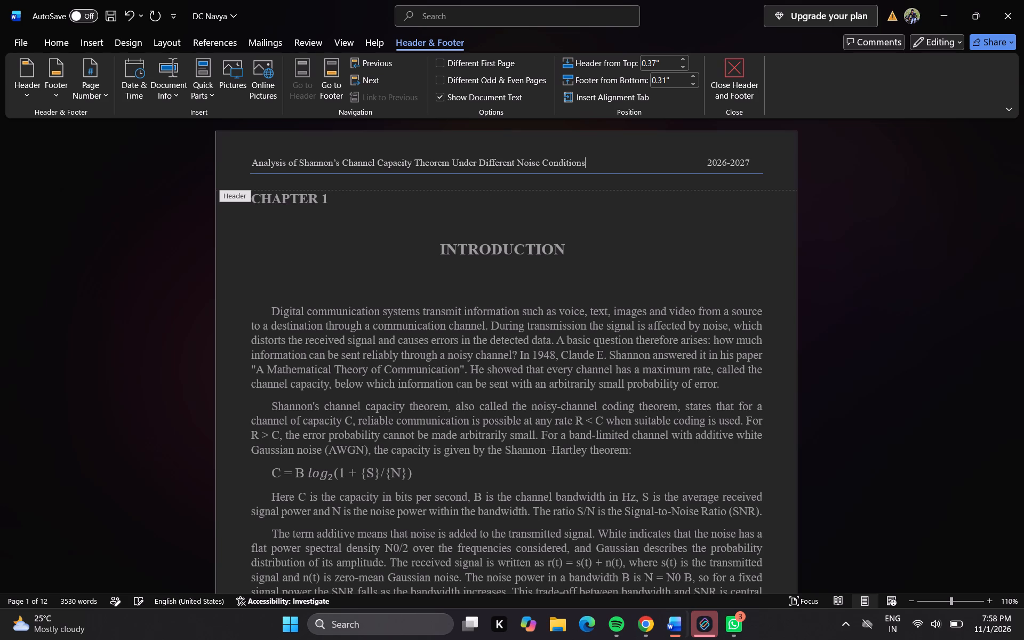
double_click(615, 230)
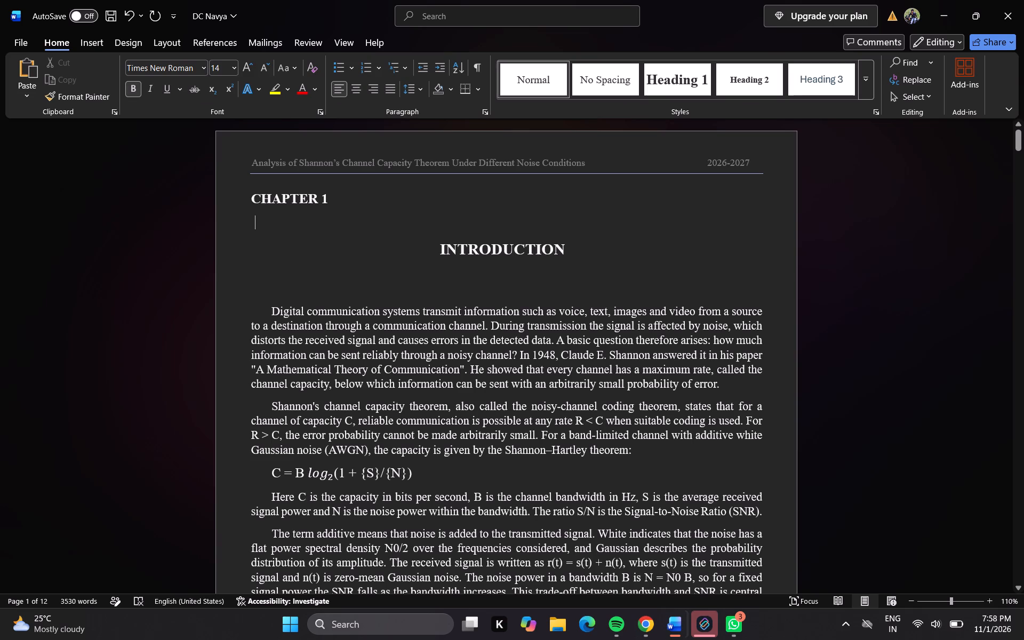
Review the Introduction's first page, from the chapter heading through the body paragraphs to the footer.
left_click(1020, 586)
triple_click(1020, 586)
triple_click(1020, 586)
triple_click(1020, 586)
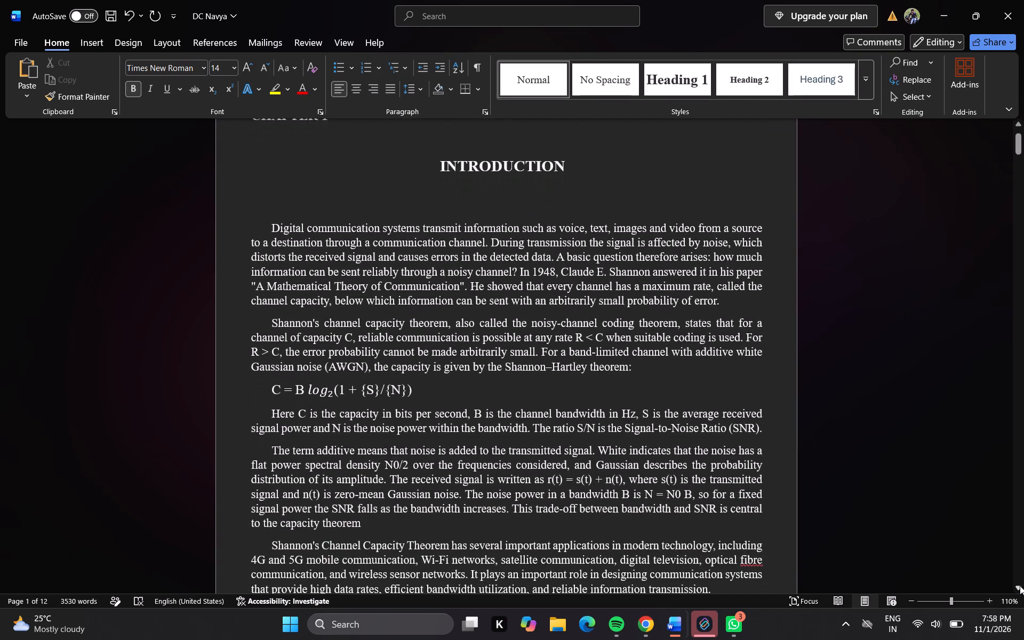
triple_click(1020, 586)
triple_click(1020, 586)
triple_click(1020, 586)
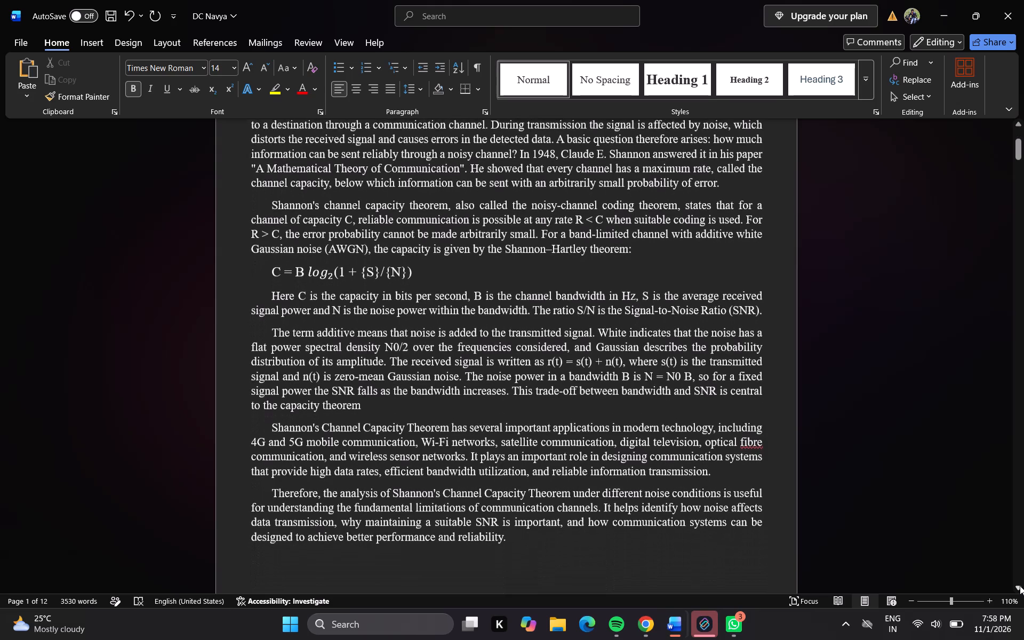
left_click(1020, 586)
triple_click(1020, 586)
triple_click(1020, 586)
triple_click(1020, 586)
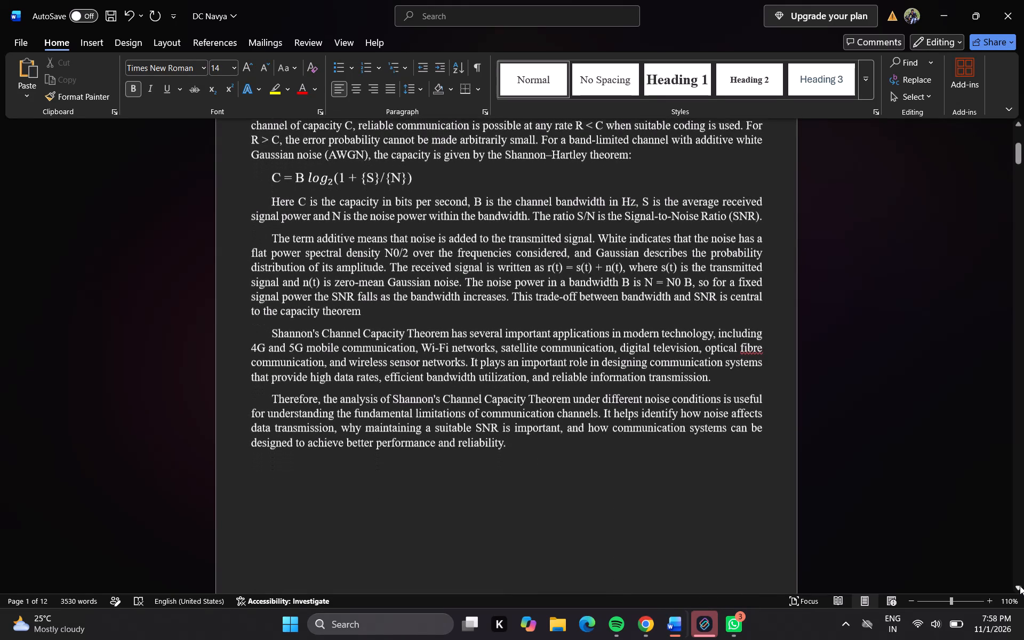
triple_click(1020, 586)
triple_click(1020, 586)
triple_click(1020, 586)
triple_click(1020, 586)
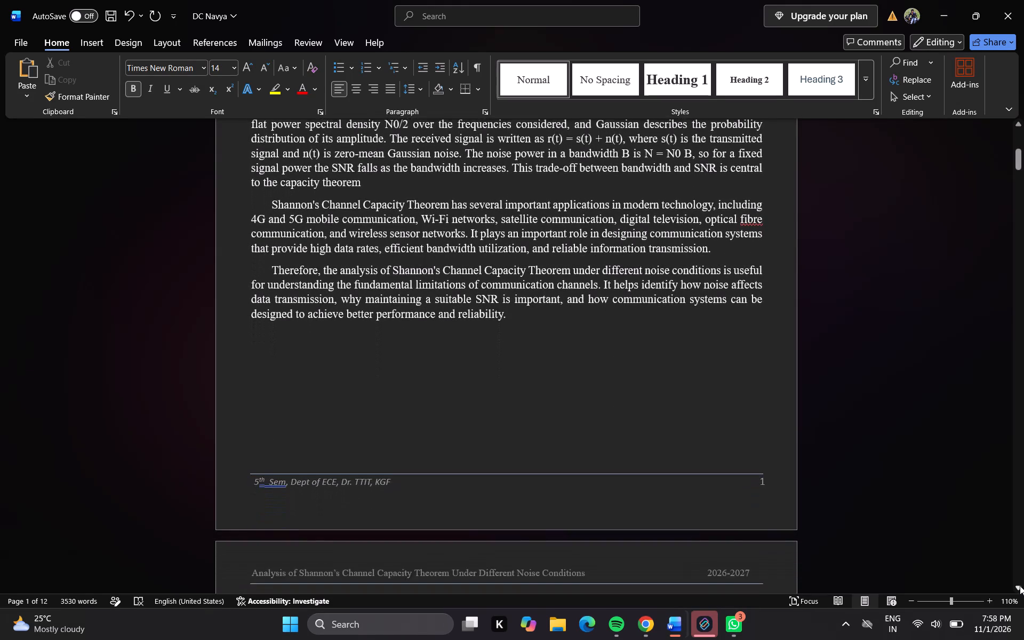
triple_click(1020, 586)
left_click(1020, 586)
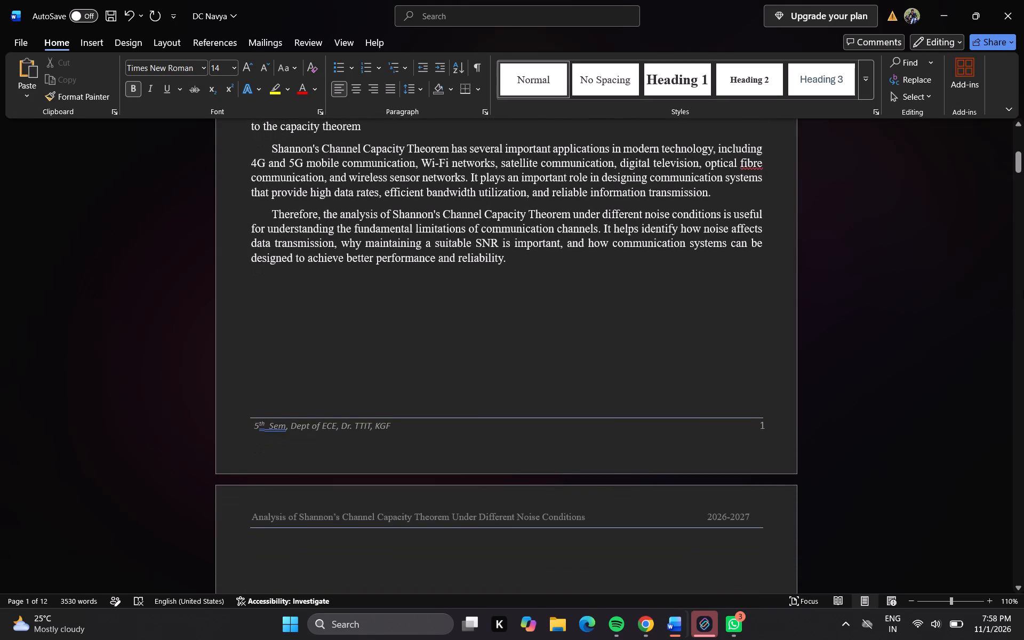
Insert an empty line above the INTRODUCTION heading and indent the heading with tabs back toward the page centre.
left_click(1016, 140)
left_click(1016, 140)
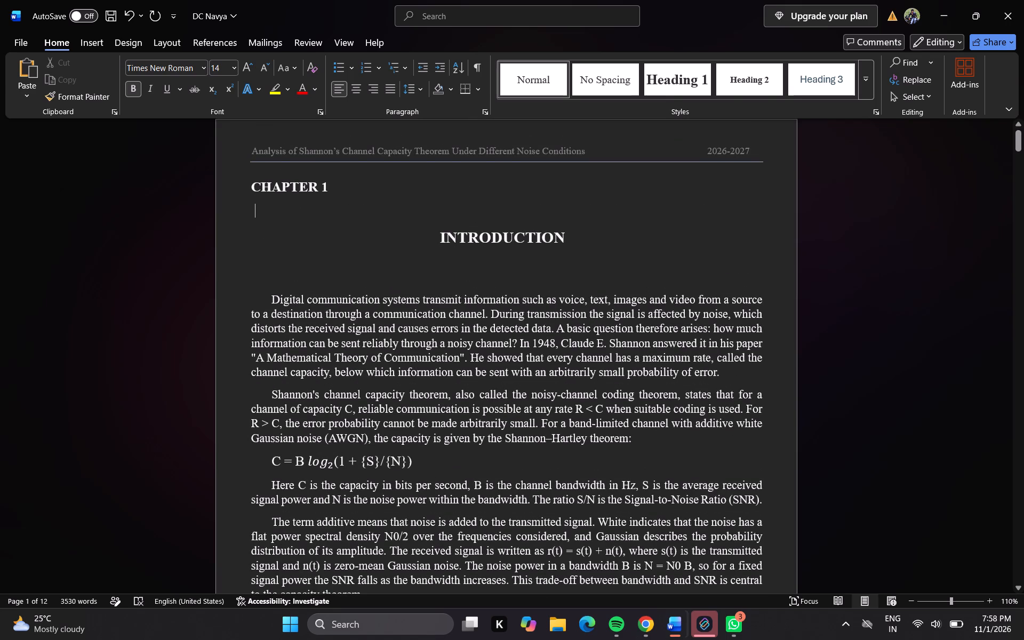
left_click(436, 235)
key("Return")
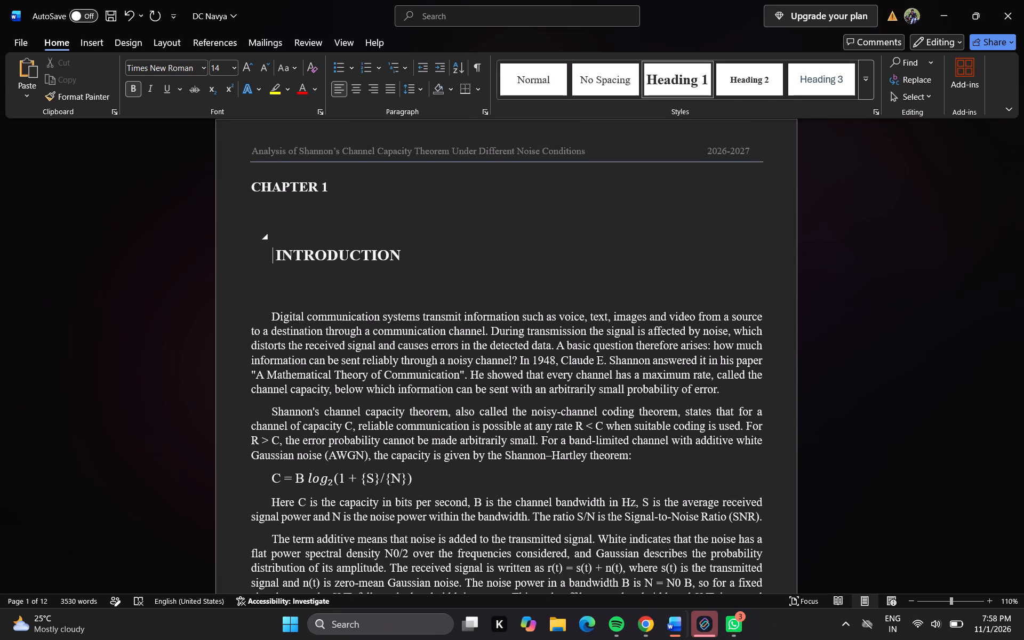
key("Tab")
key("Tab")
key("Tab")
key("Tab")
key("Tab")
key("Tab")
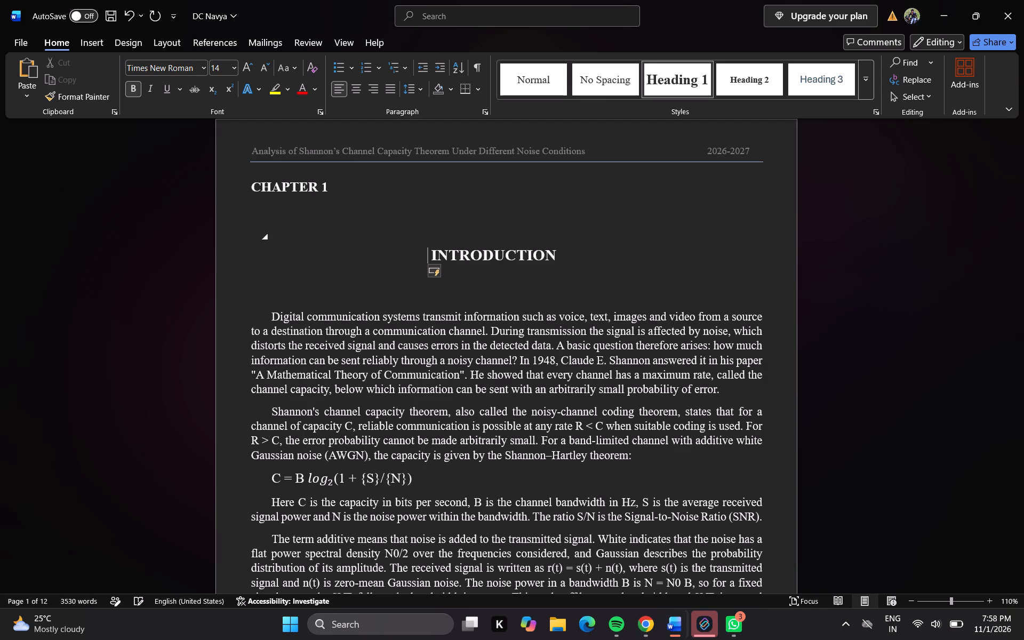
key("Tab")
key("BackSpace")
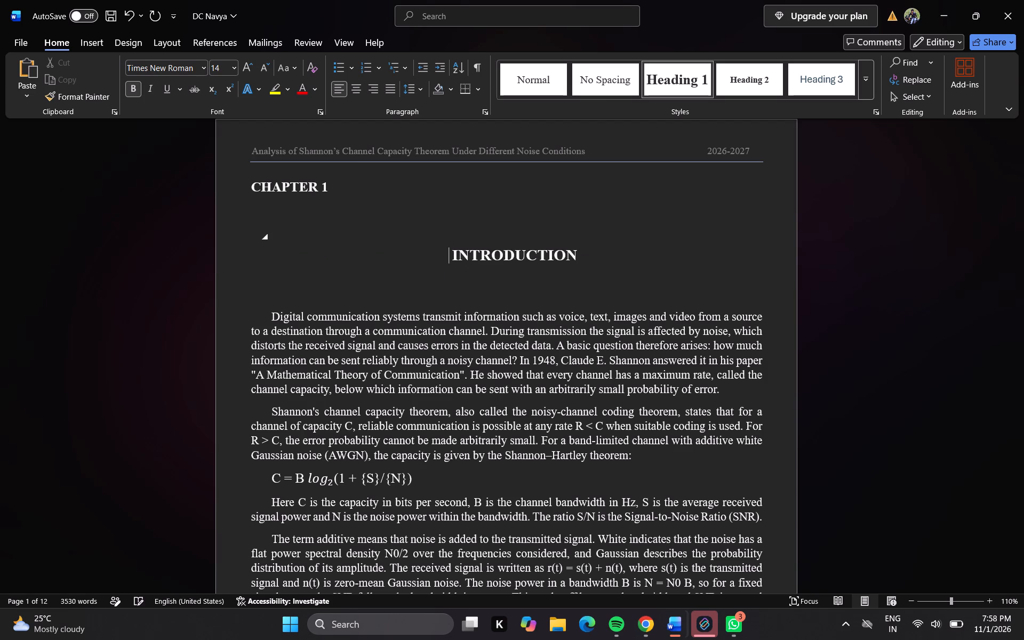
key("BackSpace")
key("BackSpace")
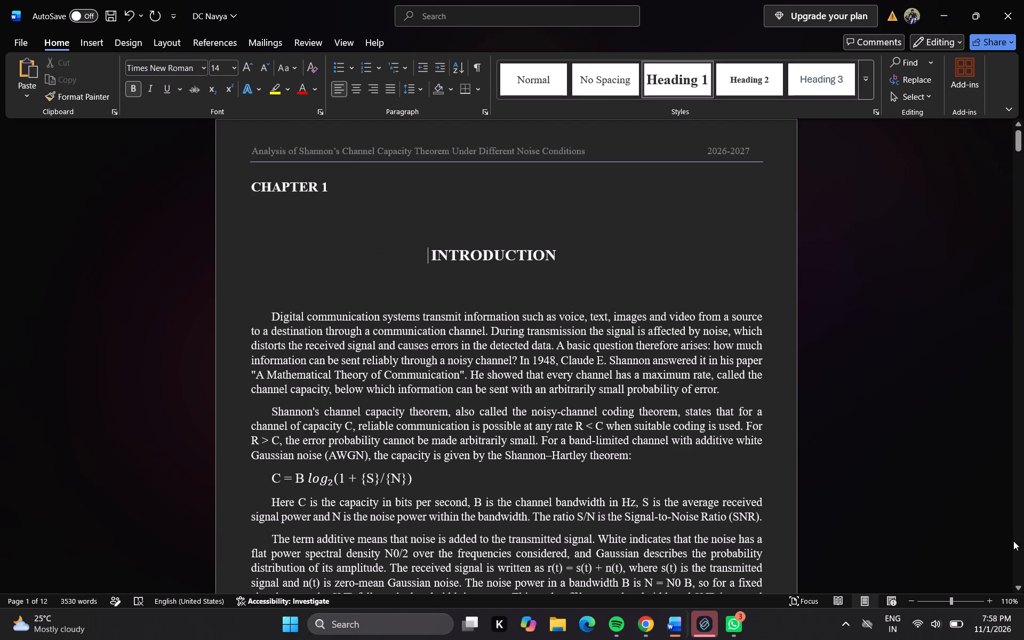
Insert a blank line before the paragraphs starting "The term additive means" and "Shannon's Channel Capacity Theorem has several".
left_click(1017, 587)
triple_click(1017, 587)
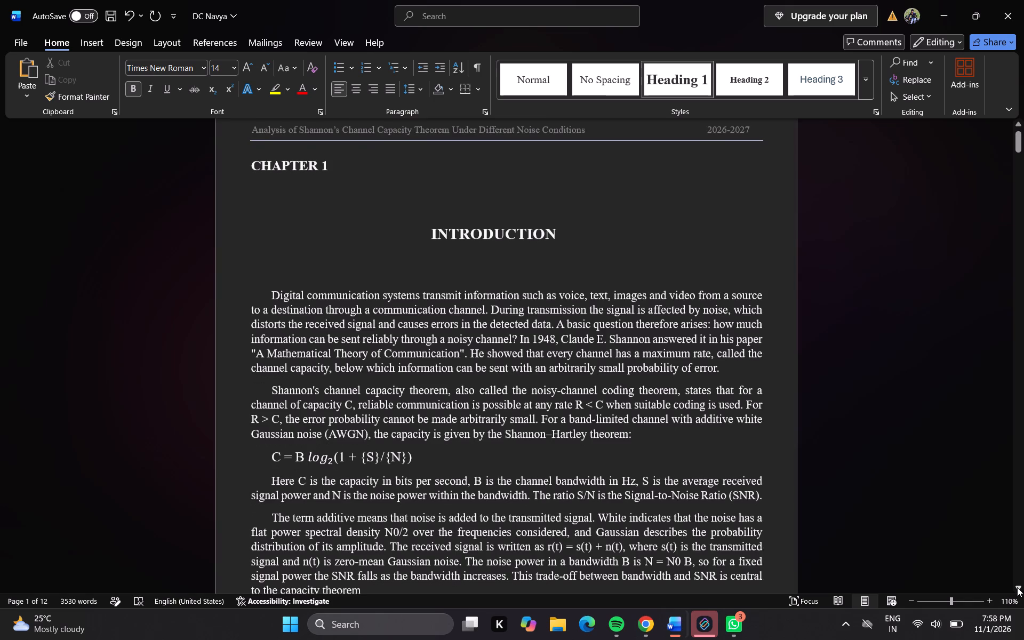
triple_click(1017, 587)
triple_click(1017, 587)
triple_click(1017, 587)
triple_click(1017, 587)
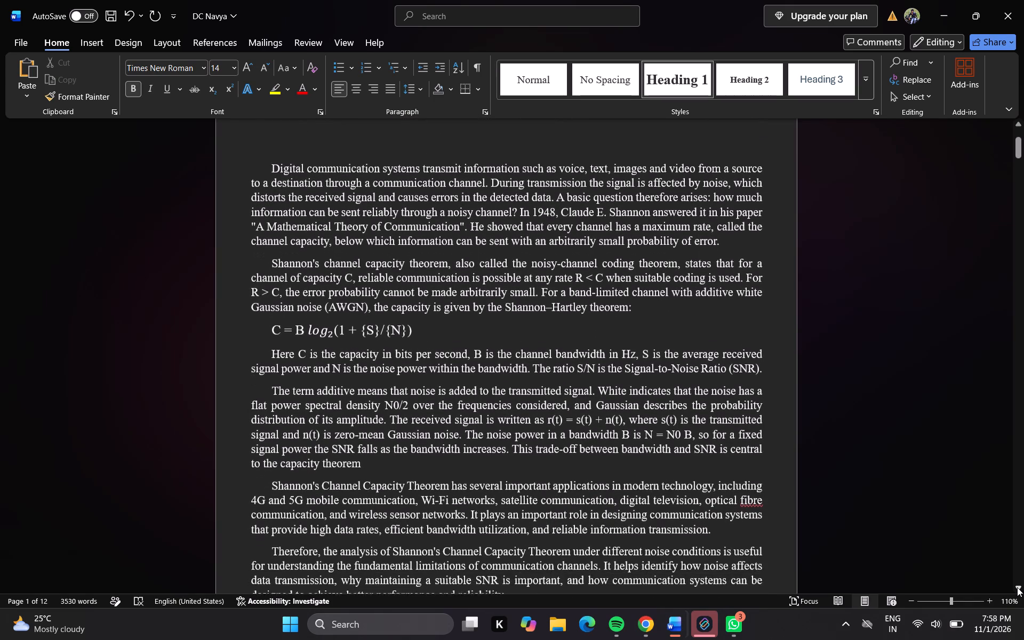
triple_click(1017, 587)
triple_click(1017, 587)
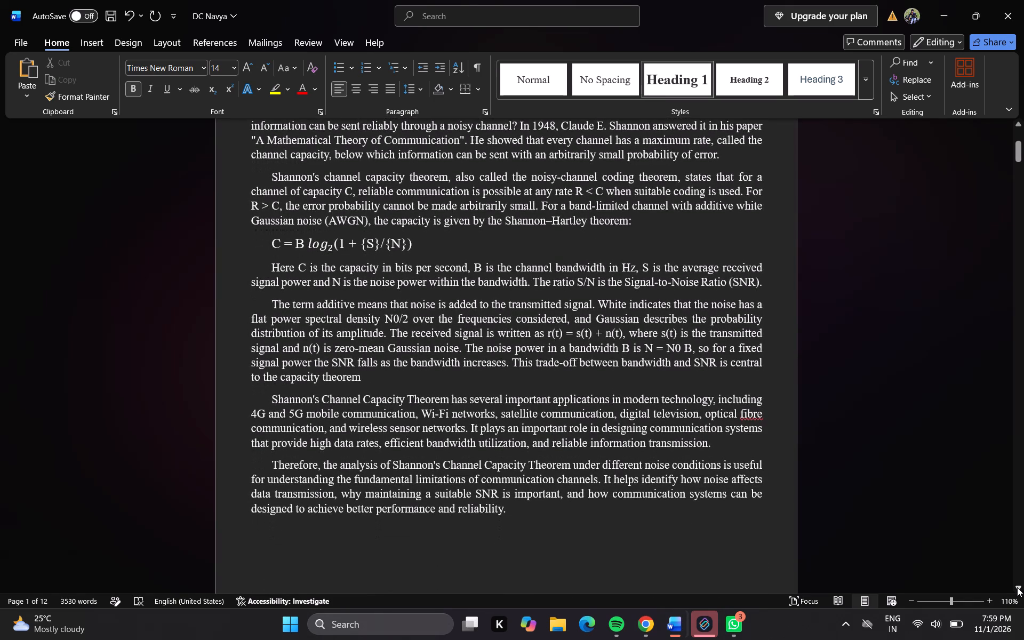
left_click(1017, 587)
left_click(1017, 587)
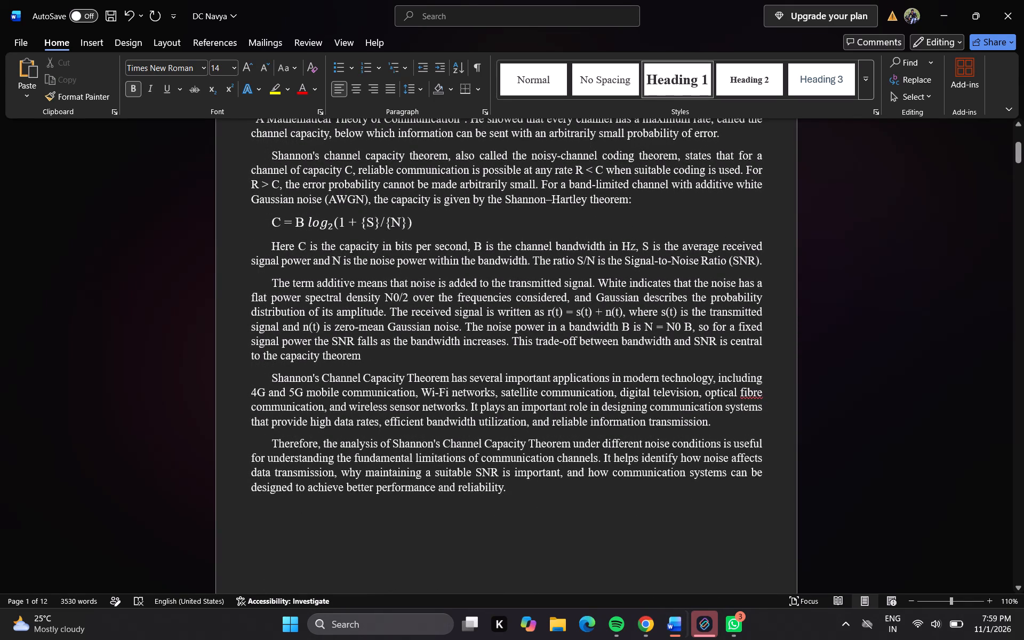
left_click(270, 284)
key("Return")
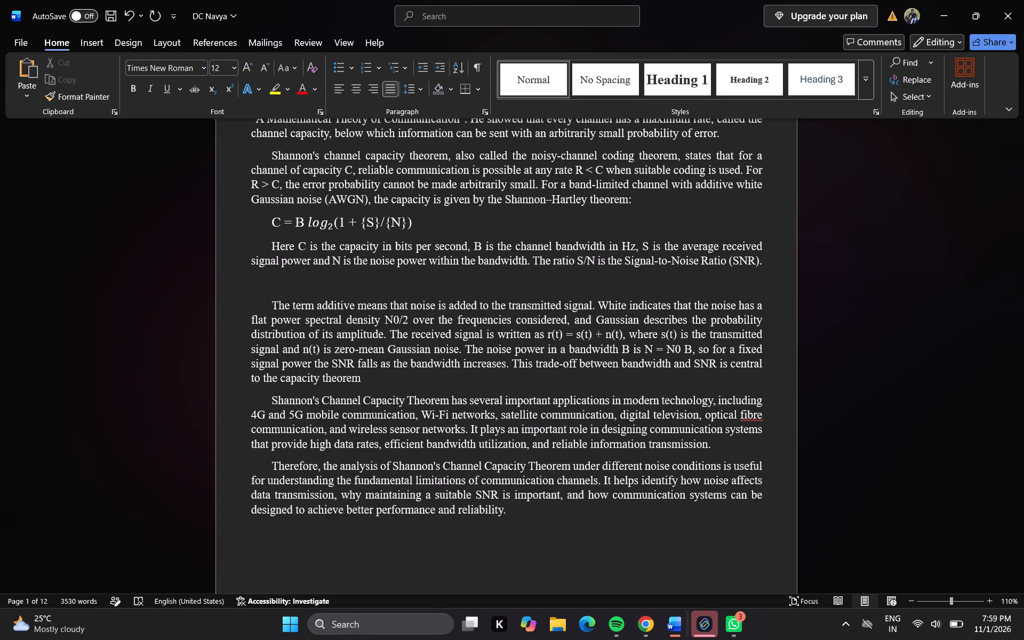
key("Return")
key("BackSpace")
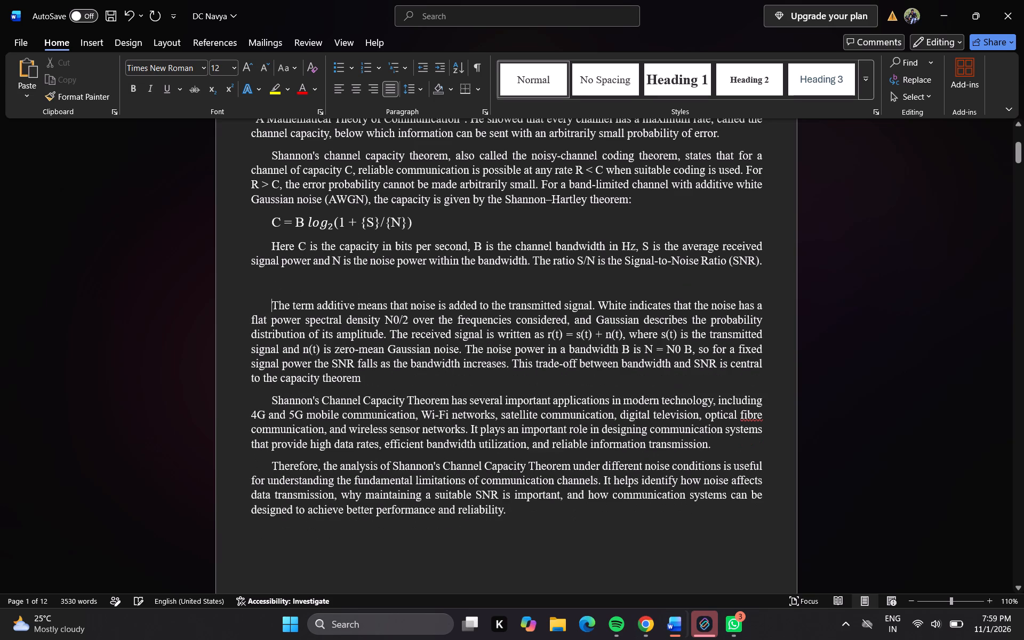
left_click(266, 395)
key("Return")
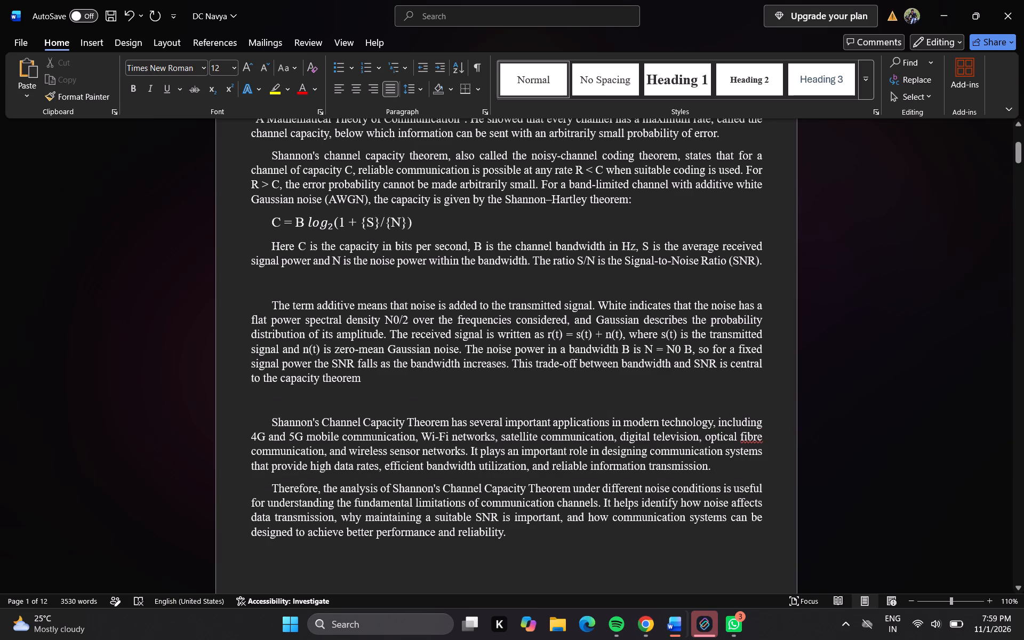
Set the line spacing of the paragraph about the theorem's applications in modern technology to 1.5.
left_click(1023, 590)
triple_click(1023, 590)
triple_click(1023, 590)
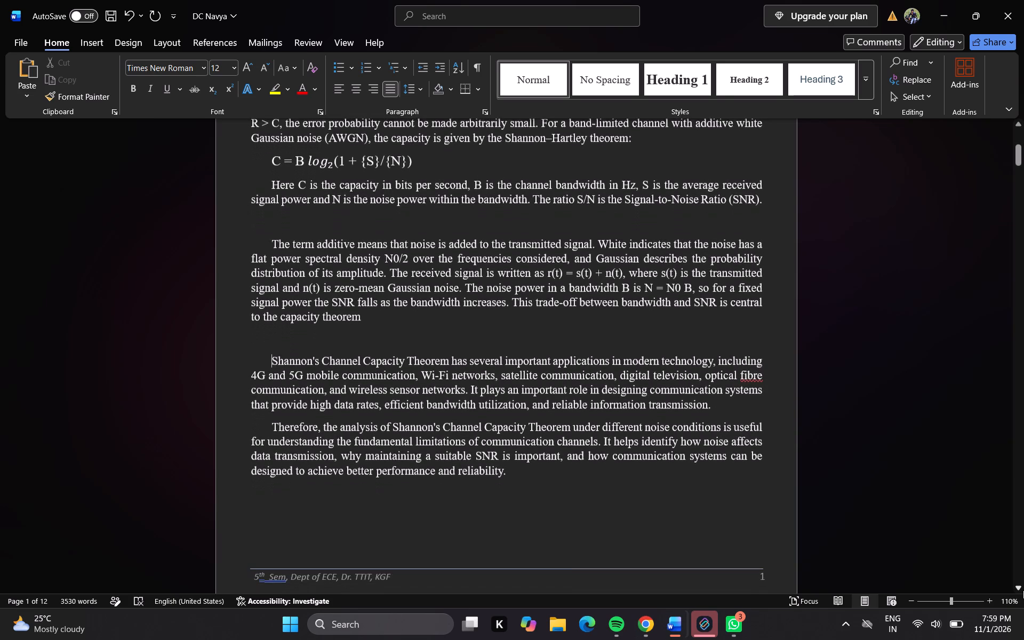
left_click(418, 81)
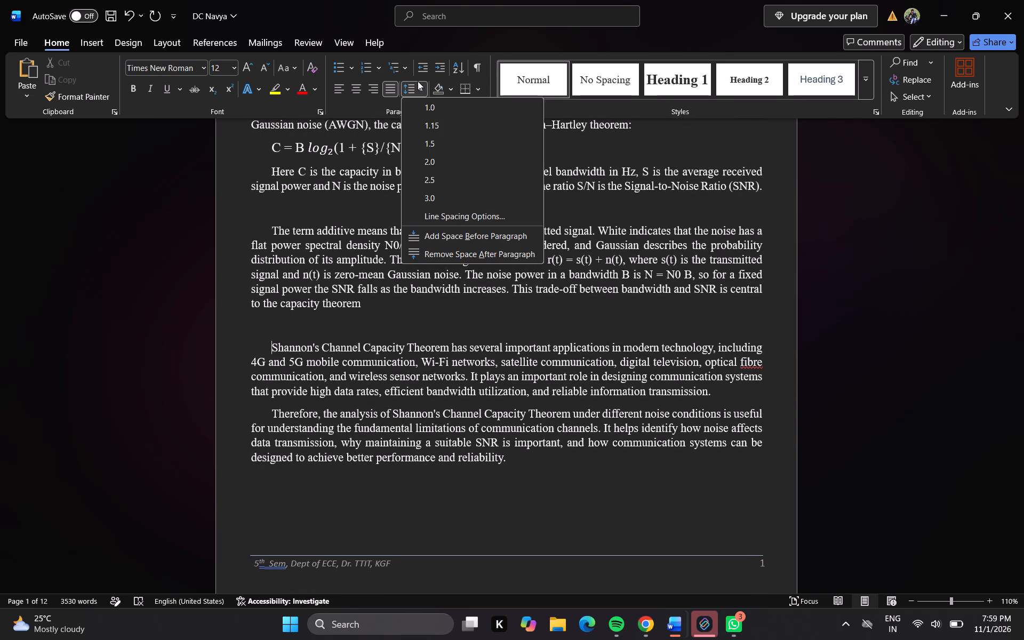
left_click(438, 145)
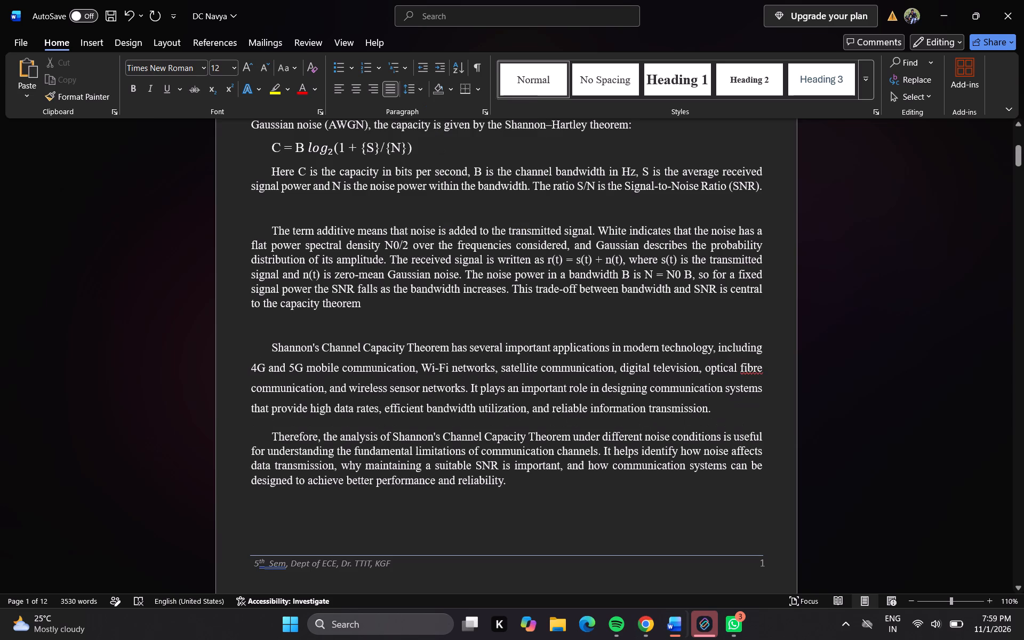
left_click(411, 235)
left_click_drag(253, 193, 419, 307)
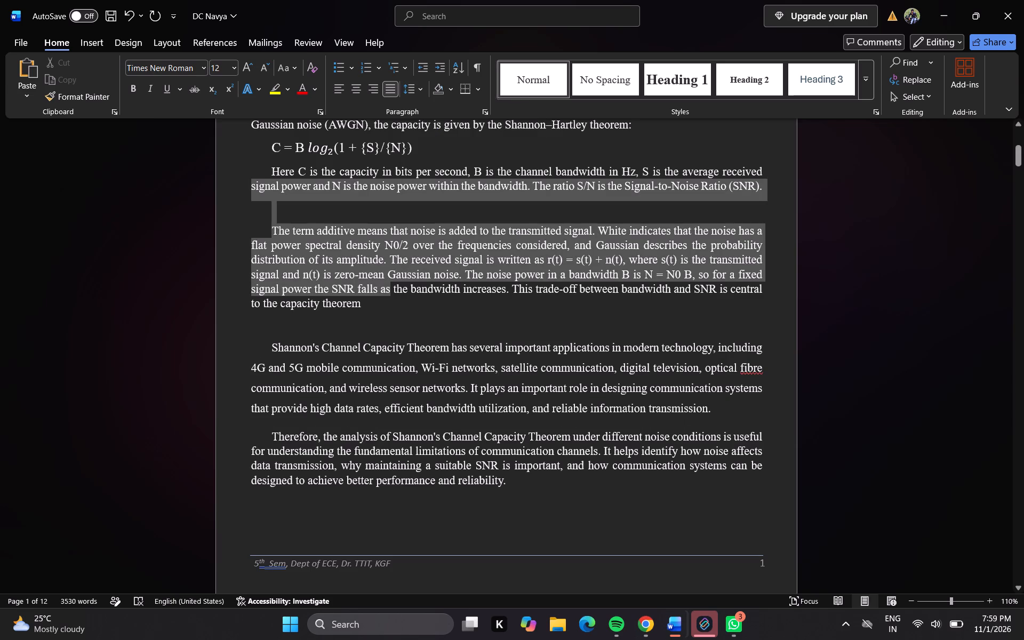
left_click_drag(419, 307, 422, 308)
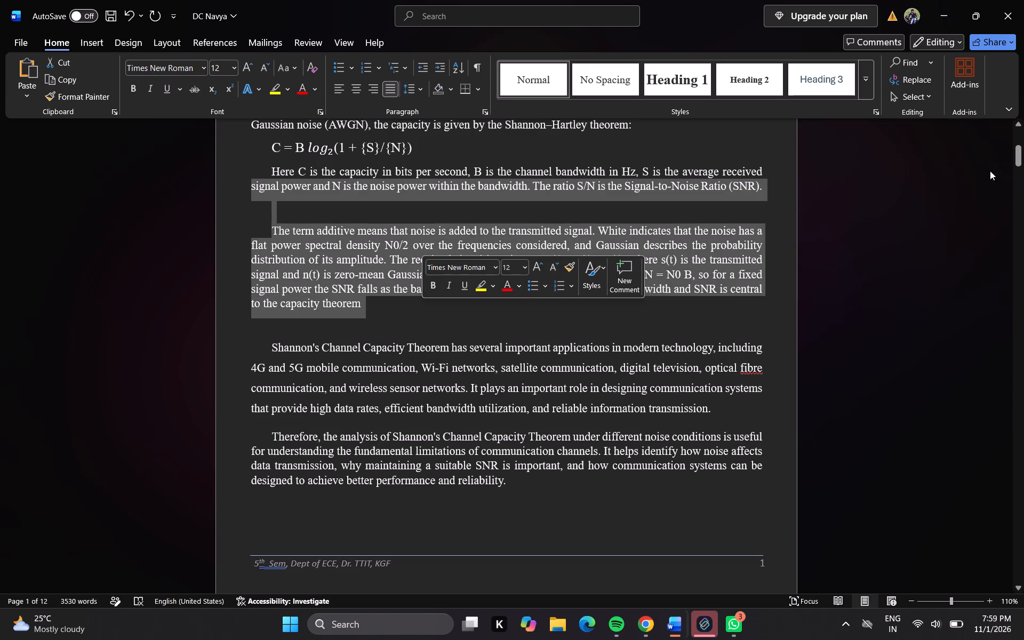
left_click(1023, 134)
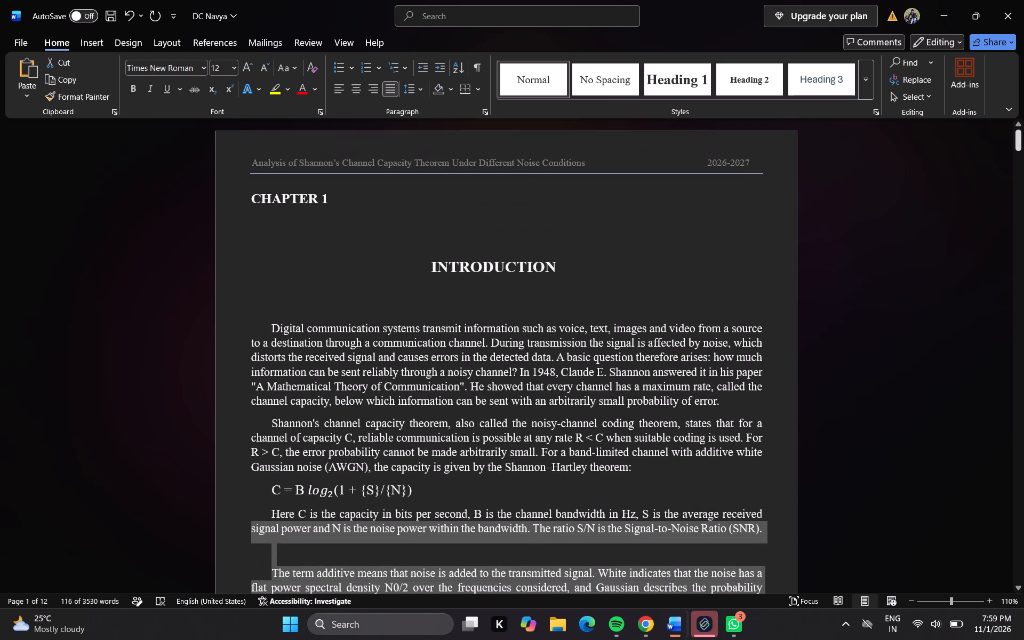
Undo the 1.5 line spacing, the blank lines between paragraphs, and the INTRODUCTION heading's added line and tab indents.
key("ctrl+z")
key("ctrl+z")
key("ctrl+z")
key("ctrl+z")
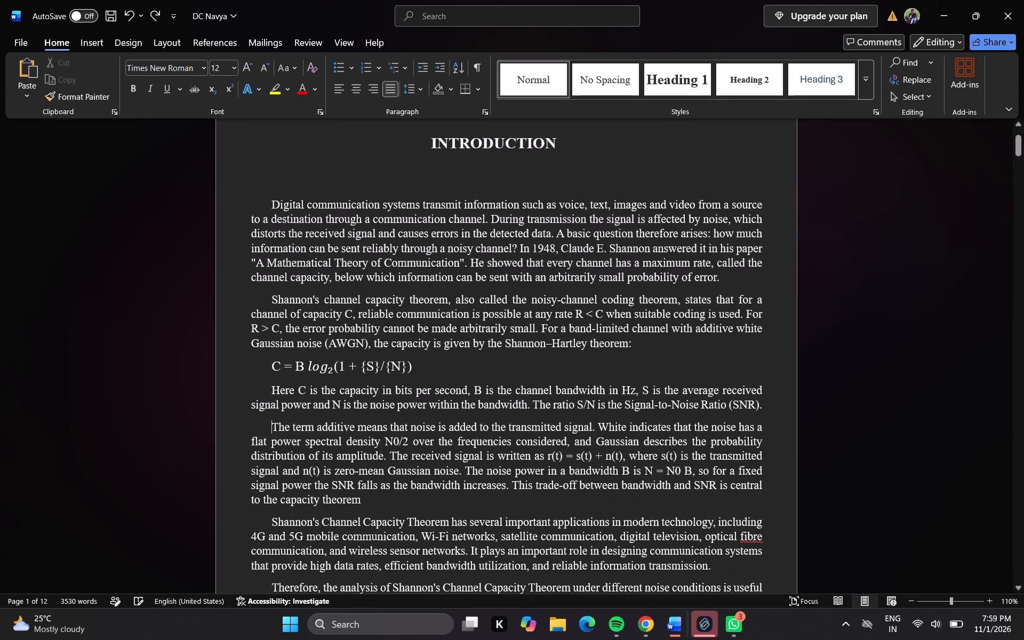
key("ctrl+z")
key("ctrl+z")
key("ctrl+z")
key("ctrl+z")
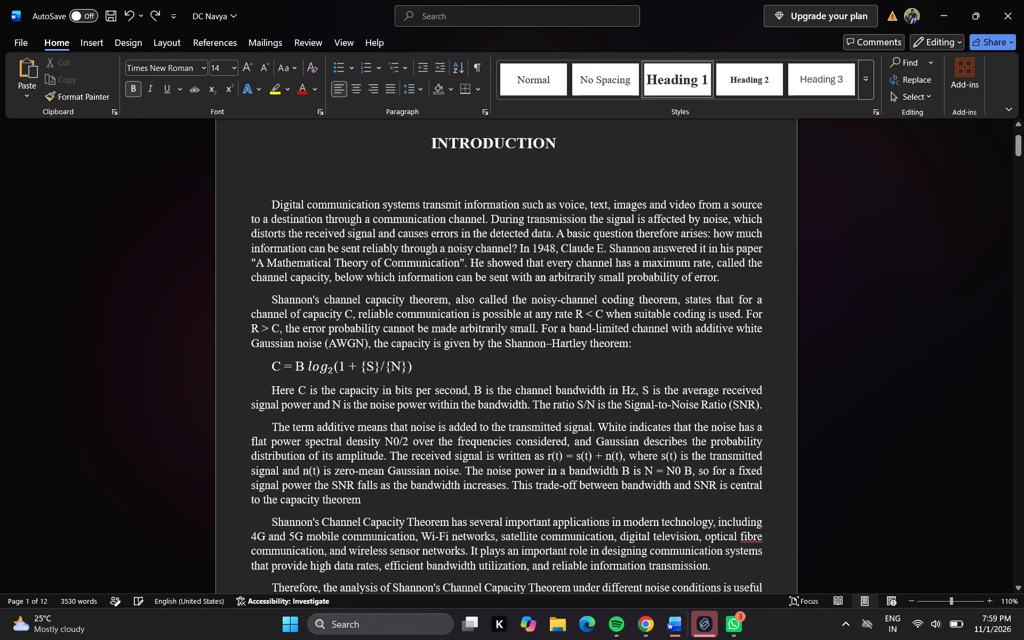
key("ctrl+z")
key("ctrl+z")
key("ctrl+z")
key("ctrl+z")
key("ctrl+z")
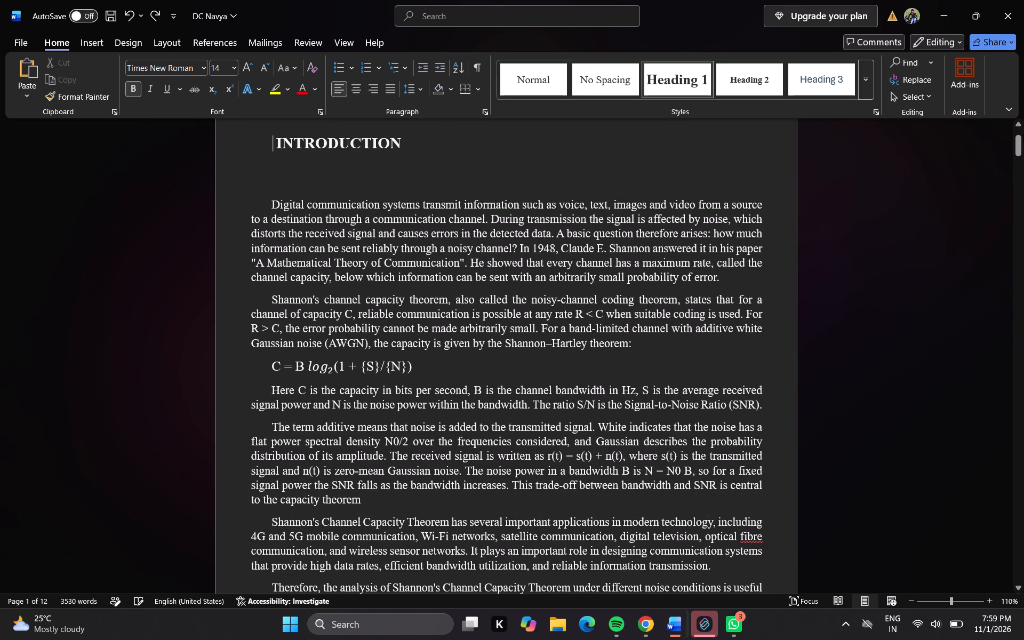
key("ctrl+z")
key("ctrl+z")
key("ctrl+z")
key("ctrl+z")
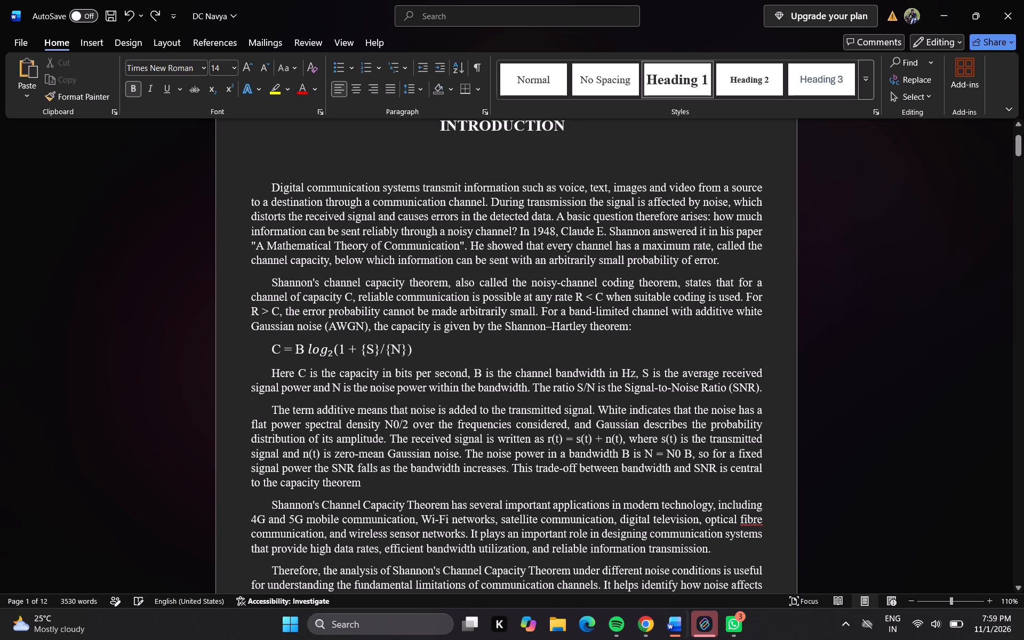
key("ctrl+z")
Set the line spacing of all the Introduction's body text, including the capacity formula, to 1.5.
left_click_drag(241, 169, 604, 603)
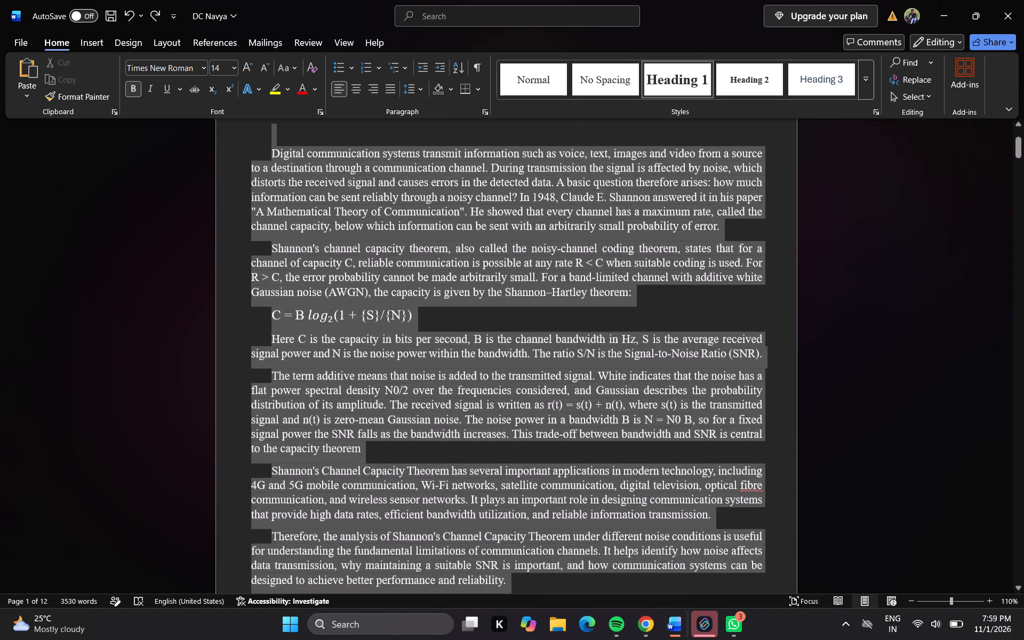
left_click_drag(604, 603, 510, 400)
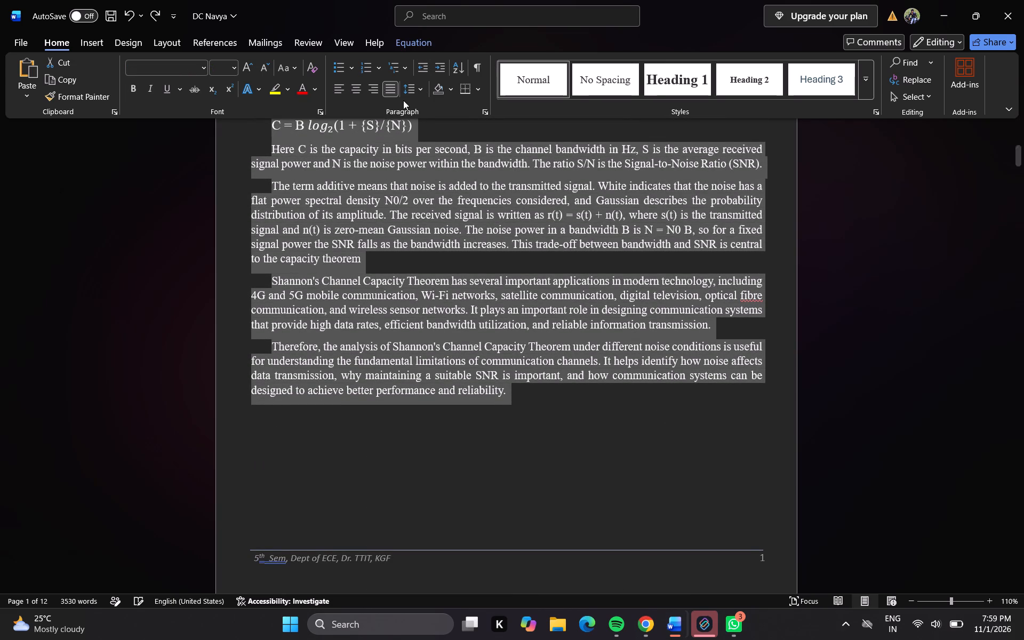
left_click(413, 92)
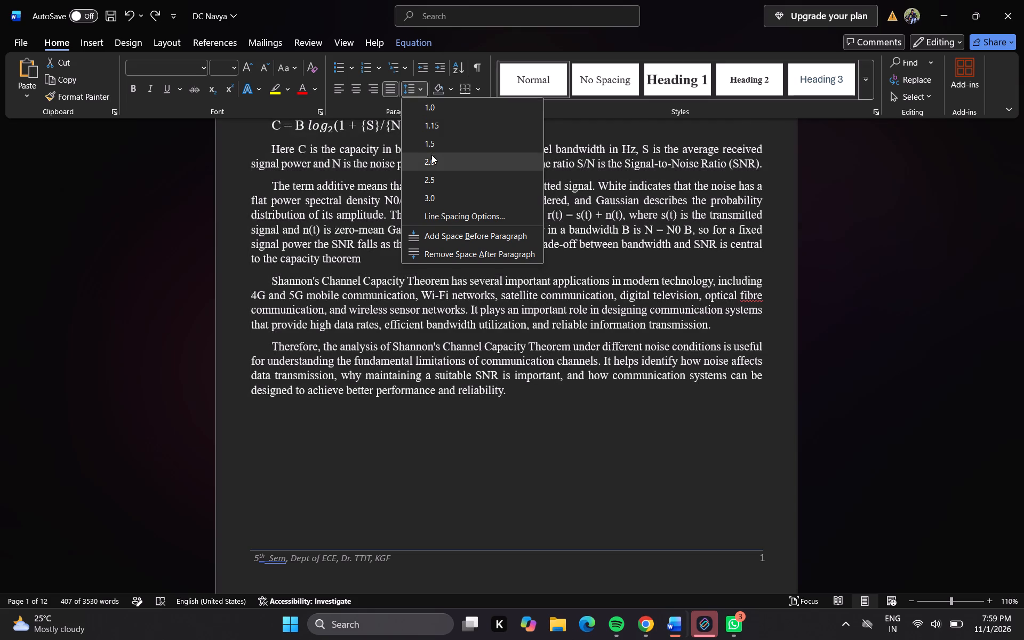
left_click(431, 148)
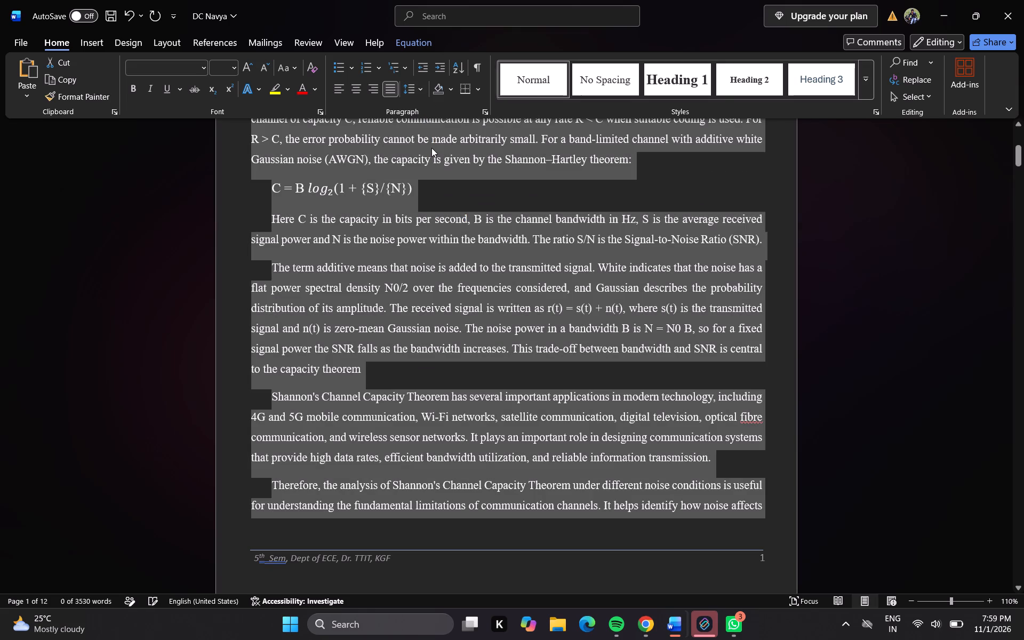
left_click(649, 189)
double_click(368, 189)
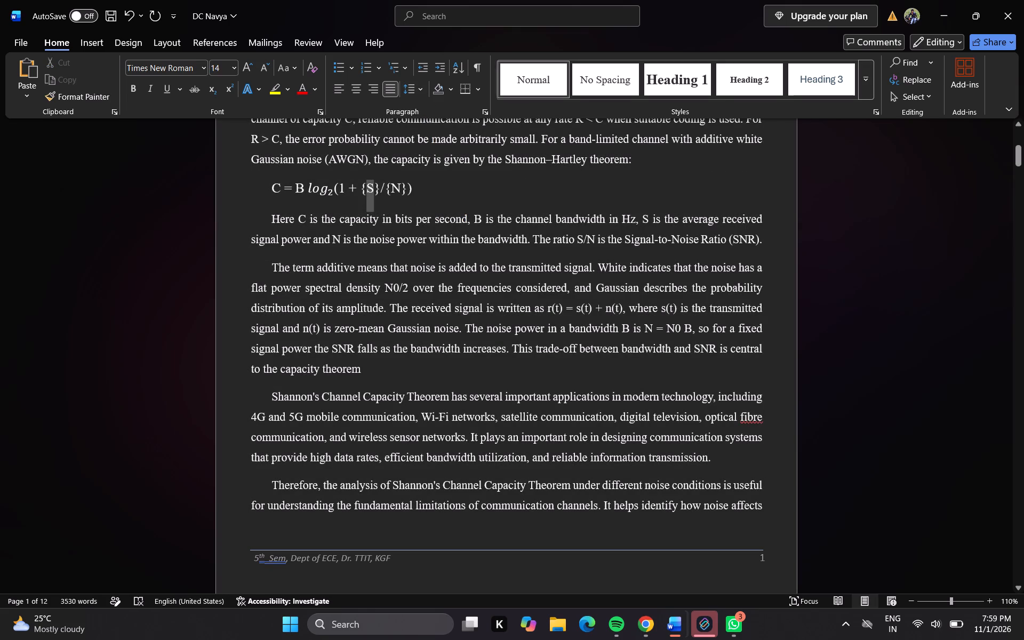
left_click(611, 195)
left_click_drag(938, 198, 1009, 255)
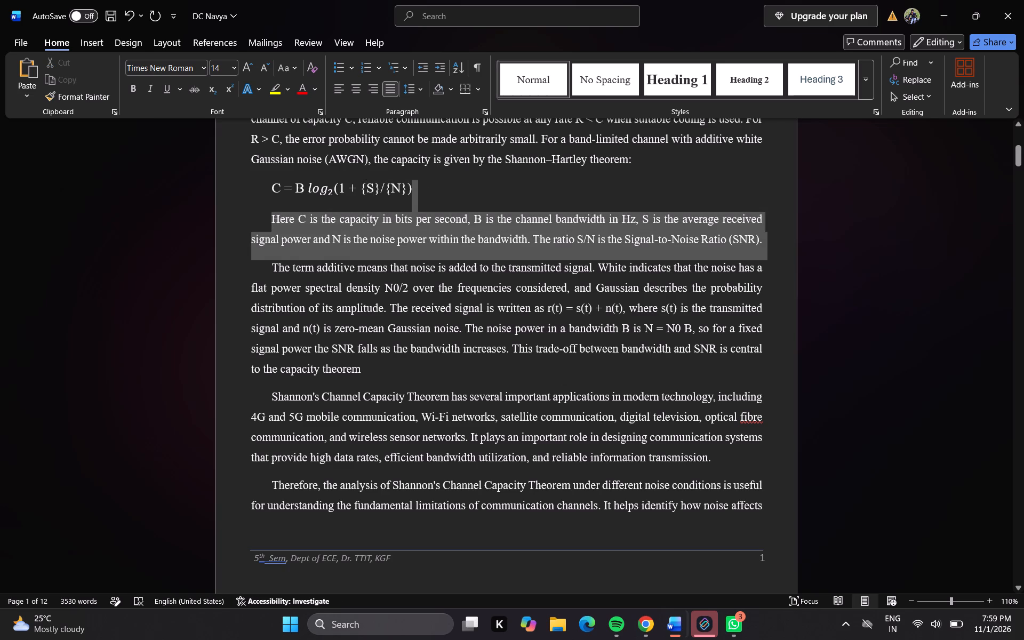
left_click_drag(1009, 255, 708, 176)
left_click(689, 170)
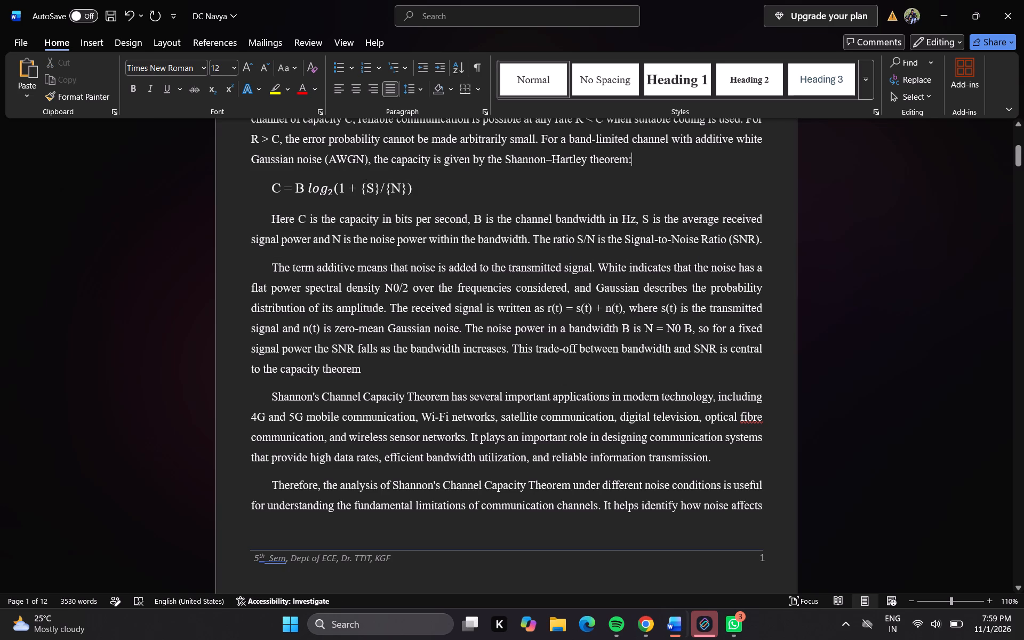
Remove the blank line between the INTRODUCTION heading and the first body paragraph, bringing the paragraph flush left beneath the heading.
double_click(1019, 580)
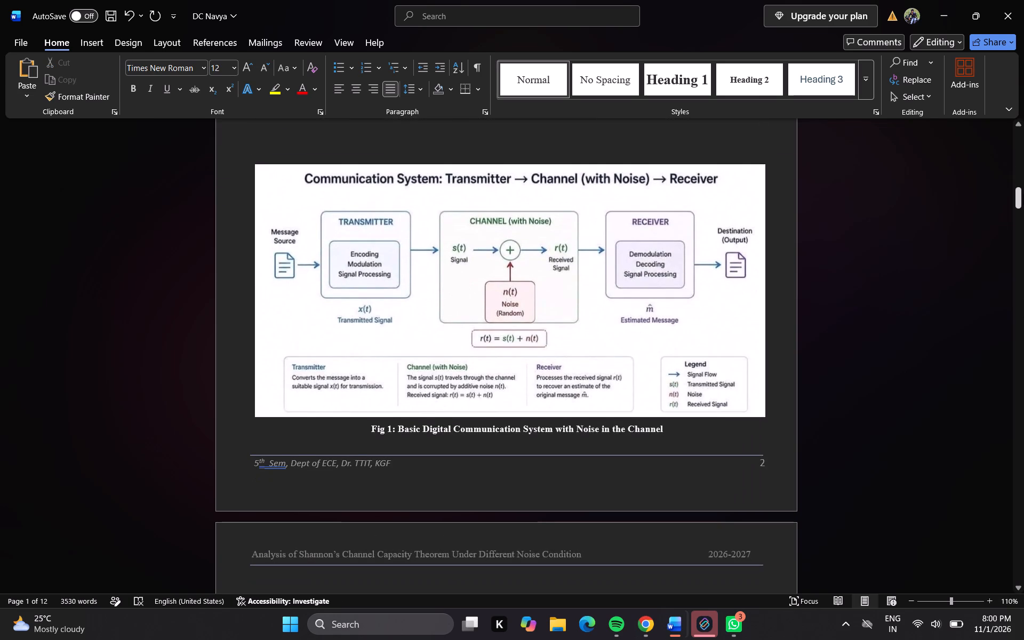
triple_click(1020, 122)
left_click_drag(1020, 122, 1019, 136)
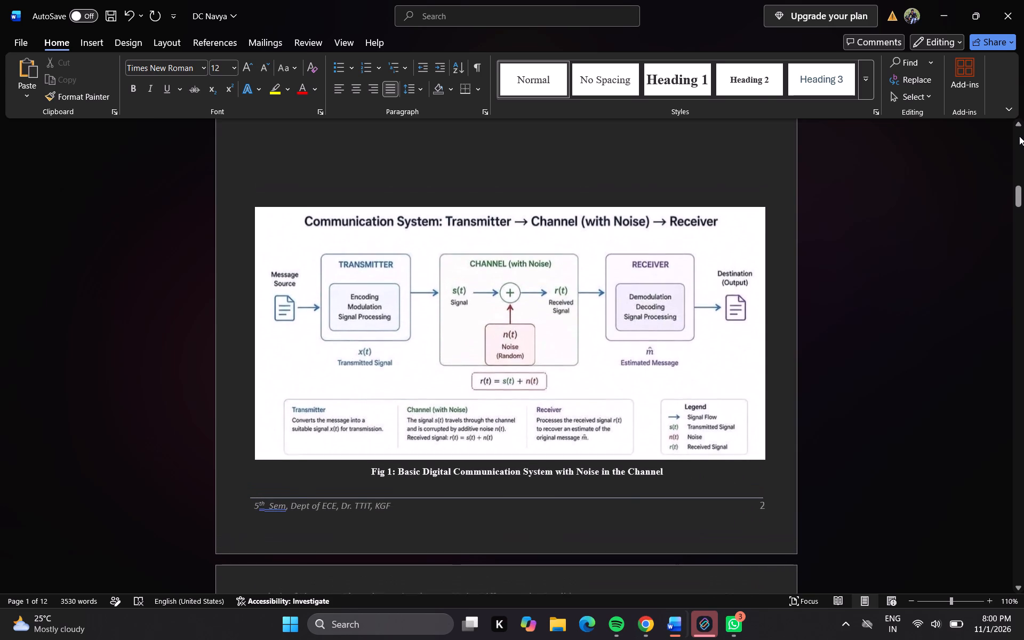
left_click(1019, 136)
left_click(1019, 136)
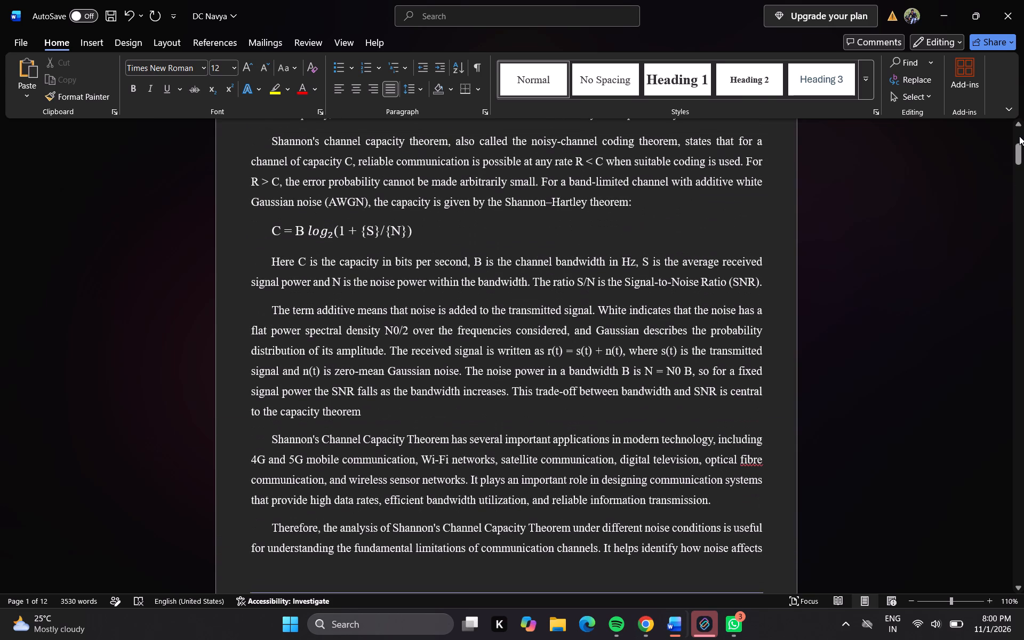
left_click(1019, 136)
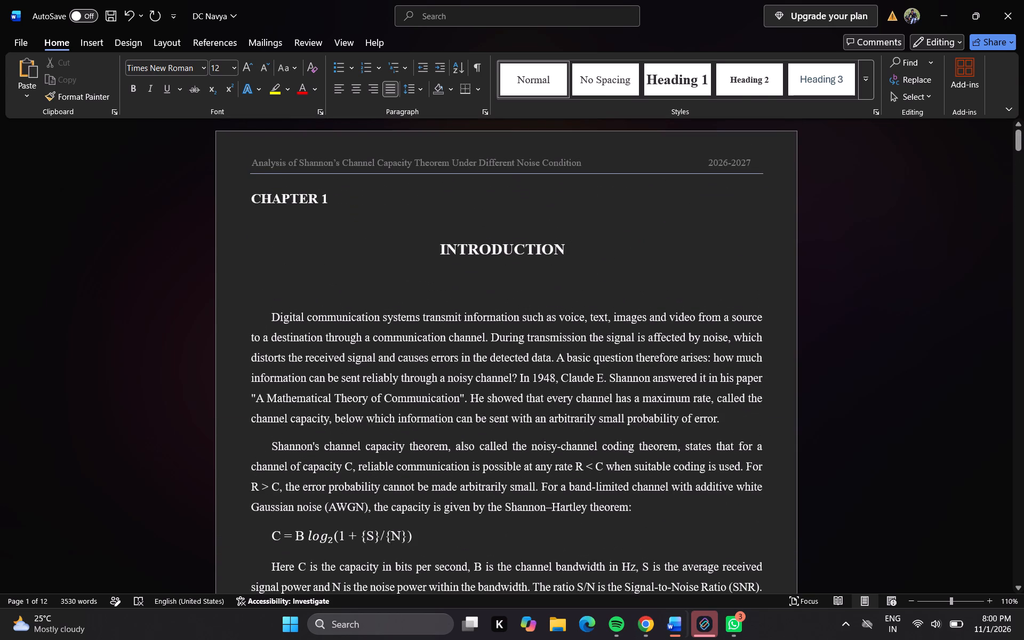
left_click(268, 314)
key("BackSpace")
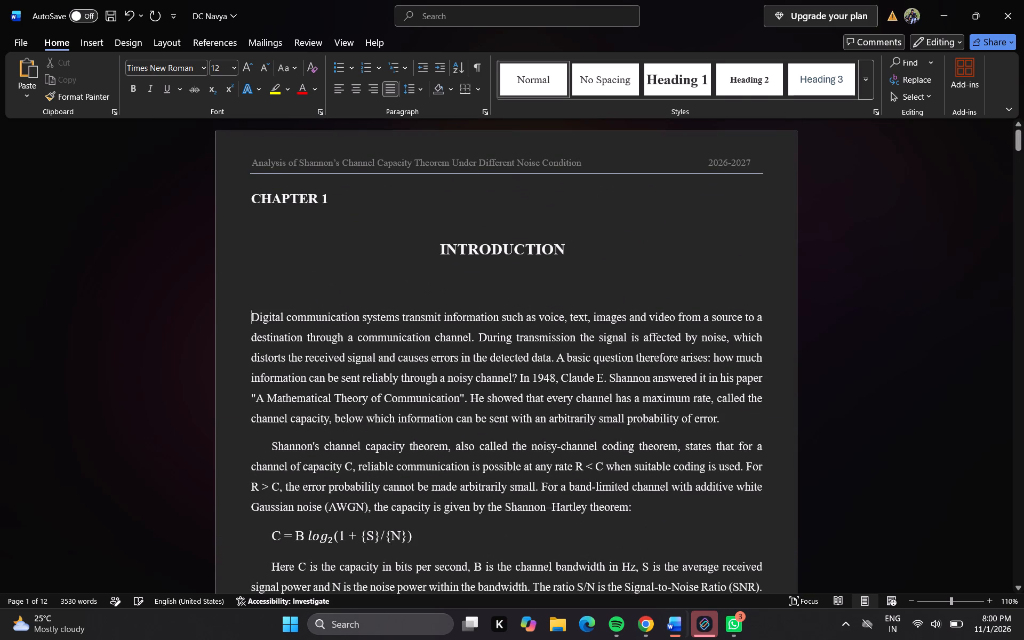
key("BackSpace")
key("BackSpace")
key("BackSpace")
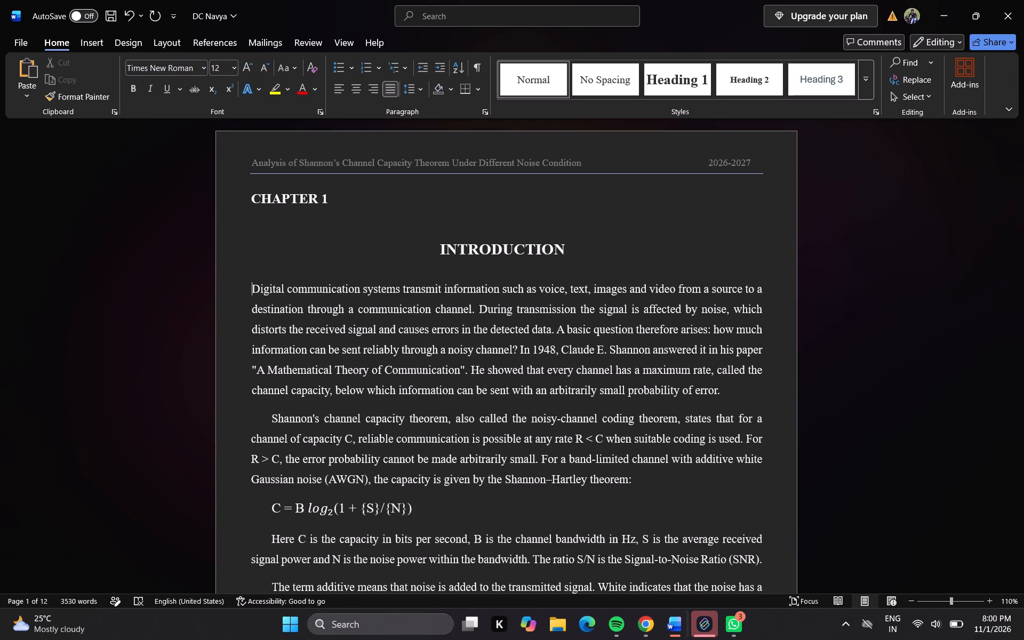
Indent the opening line of the paragraph starting "Digital communication systems transmit" with seven spaces to align with the following paragraphs.
key("space")
key("space")
key("space")
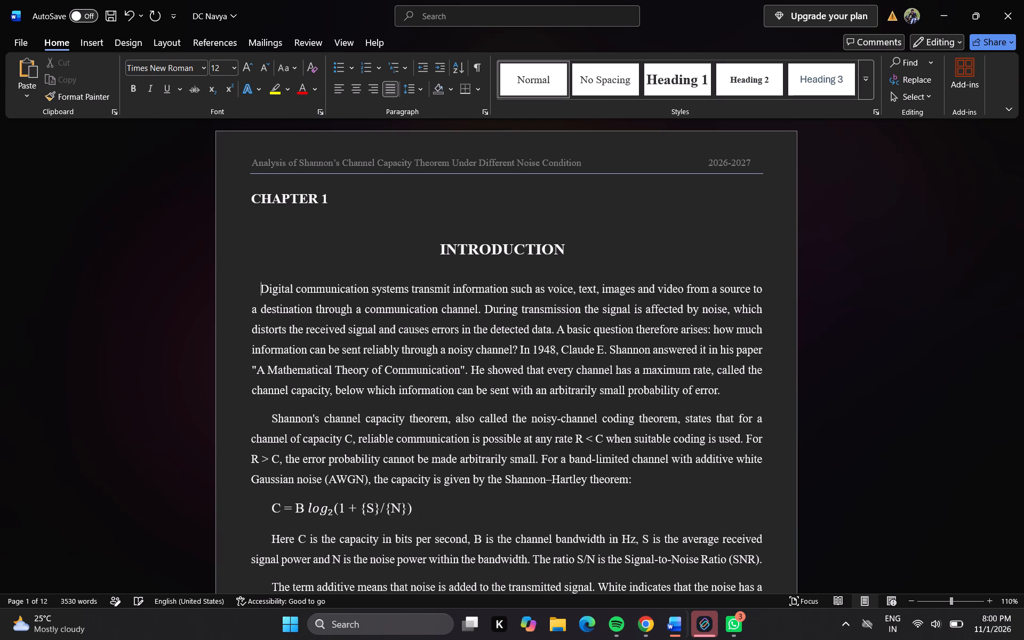
key("space")
key("space")
key("space")
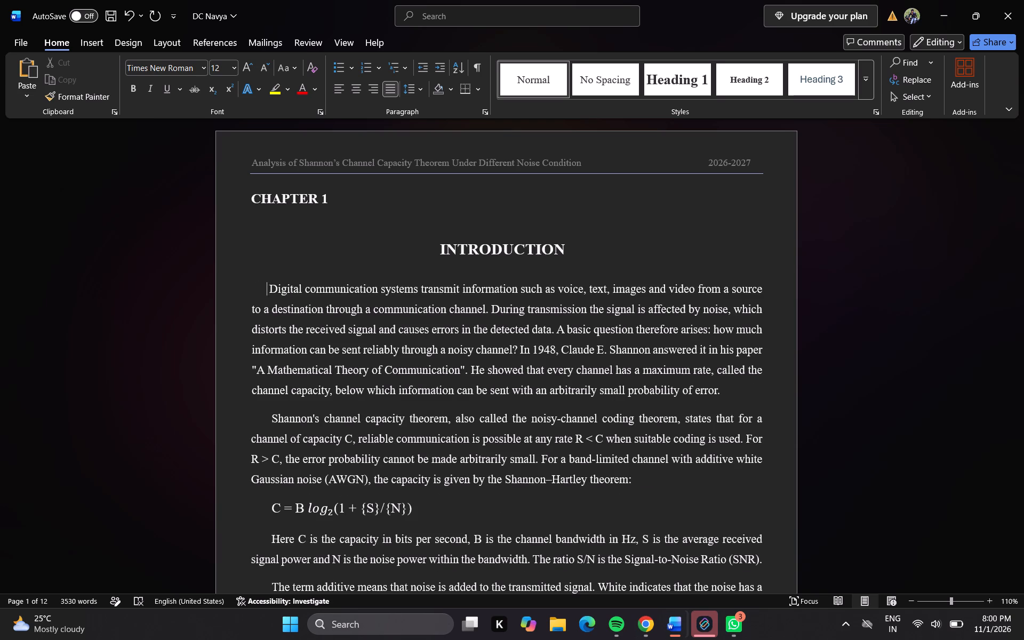
key("space")
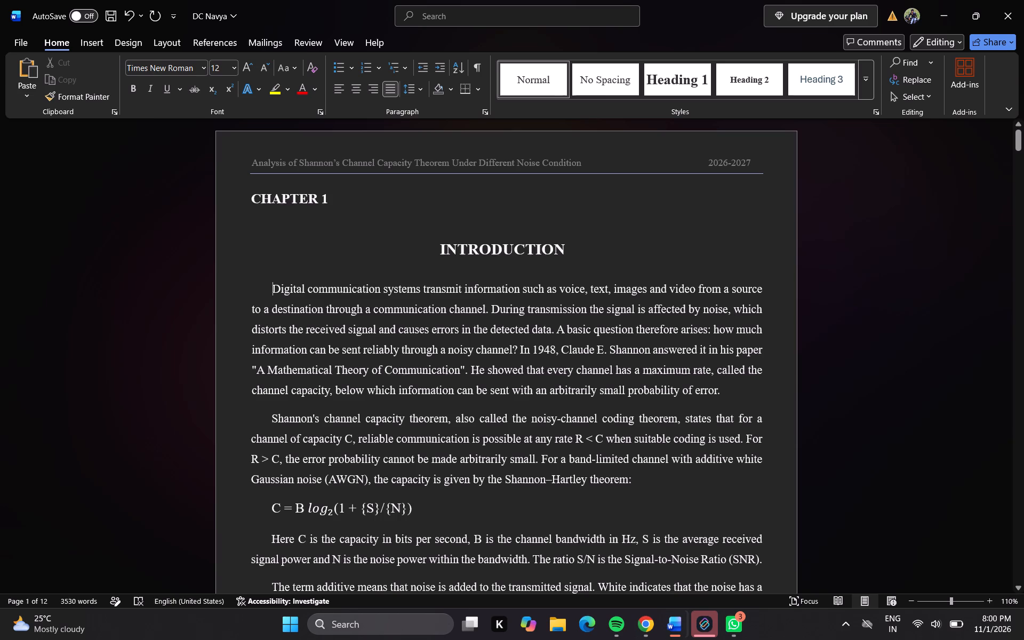
Review the layout from the Introduction through the Fig 1 page to the body text that follows it.
left_click(270, 417)
left_click(1015, 571)
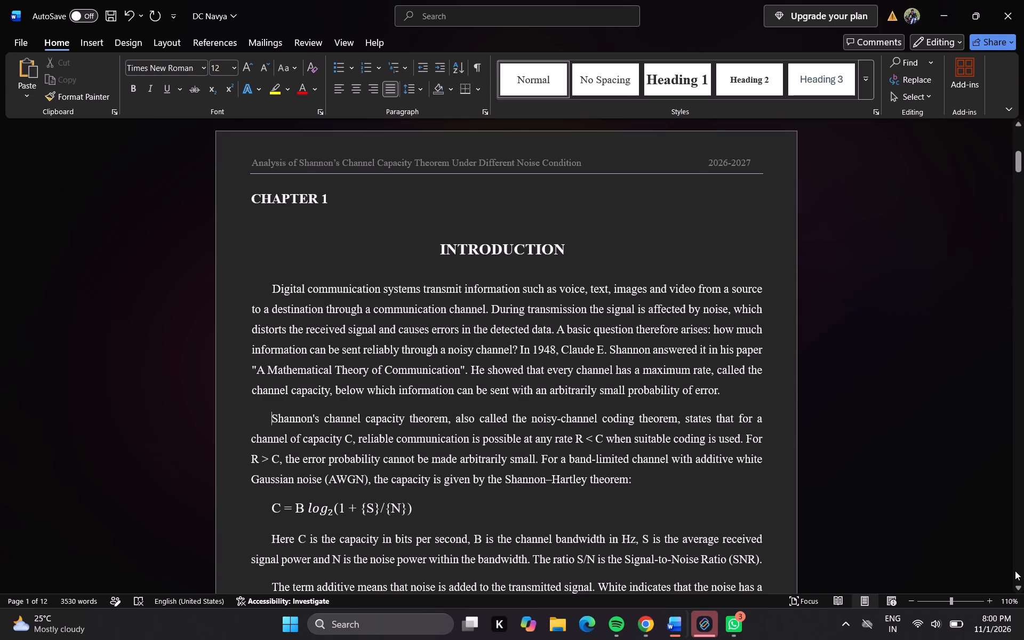
left_click(1015, 571)
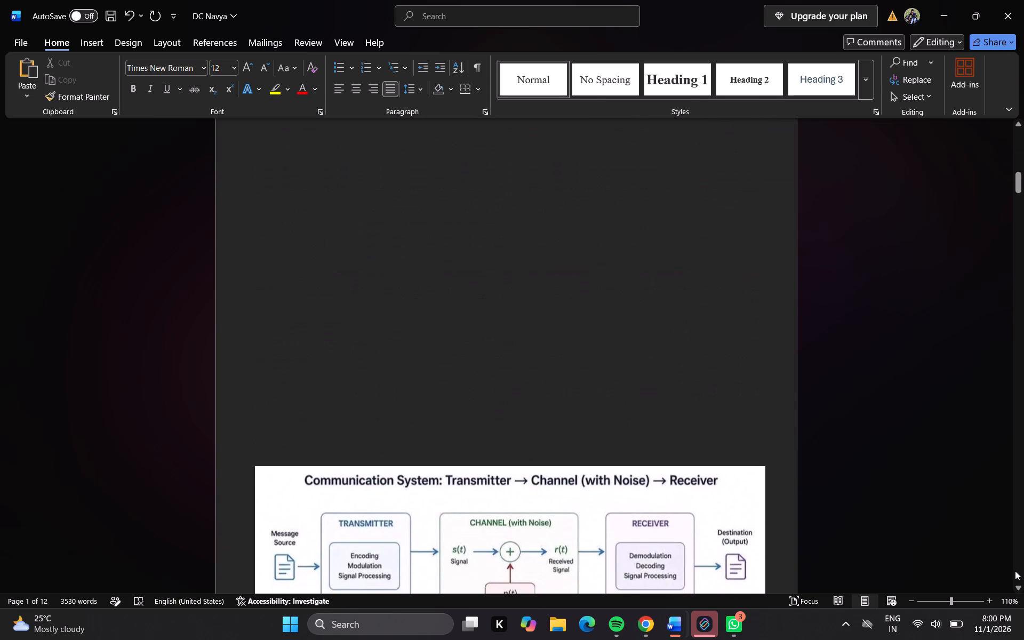
left_click(1015, 571)
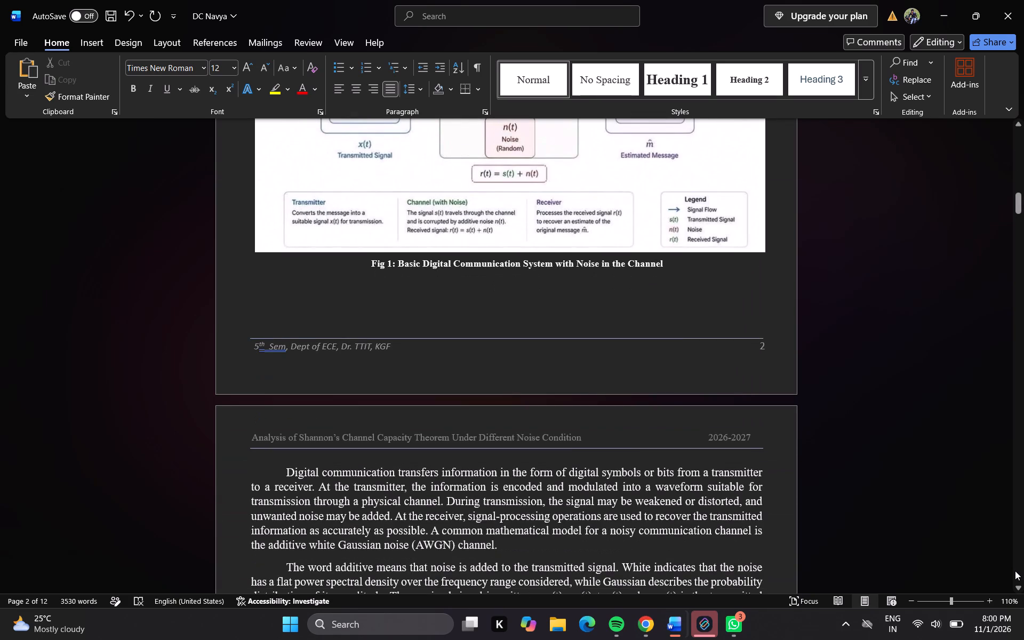
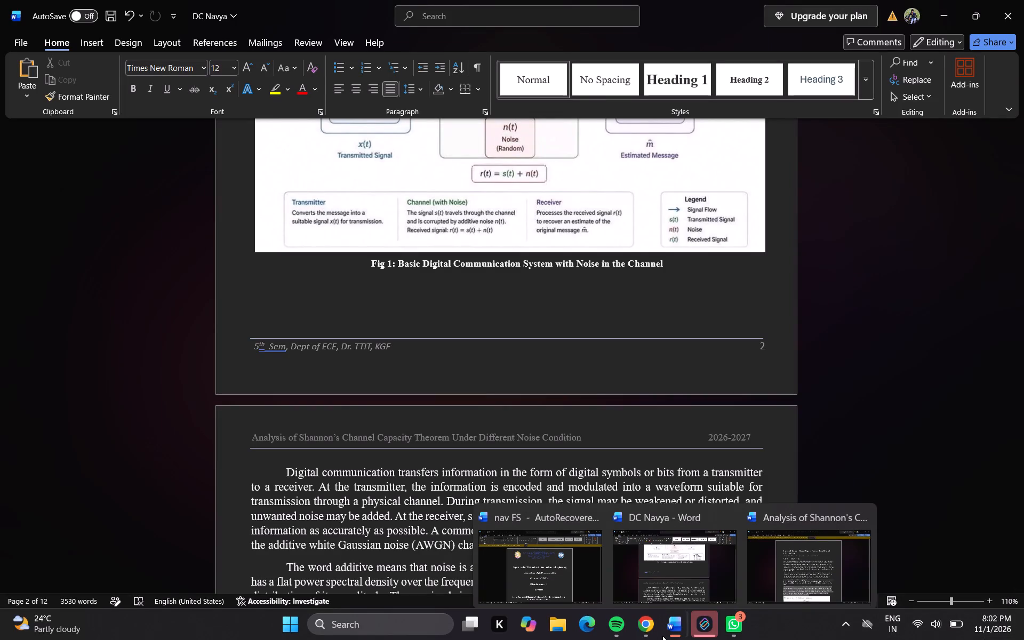
Switch to the protected document "Analysis of Shannon's Channel Capacity Theorem Under Different Noise Conditions", locate its AWGN channel diagram and enable editing.
left_click(818, 549)
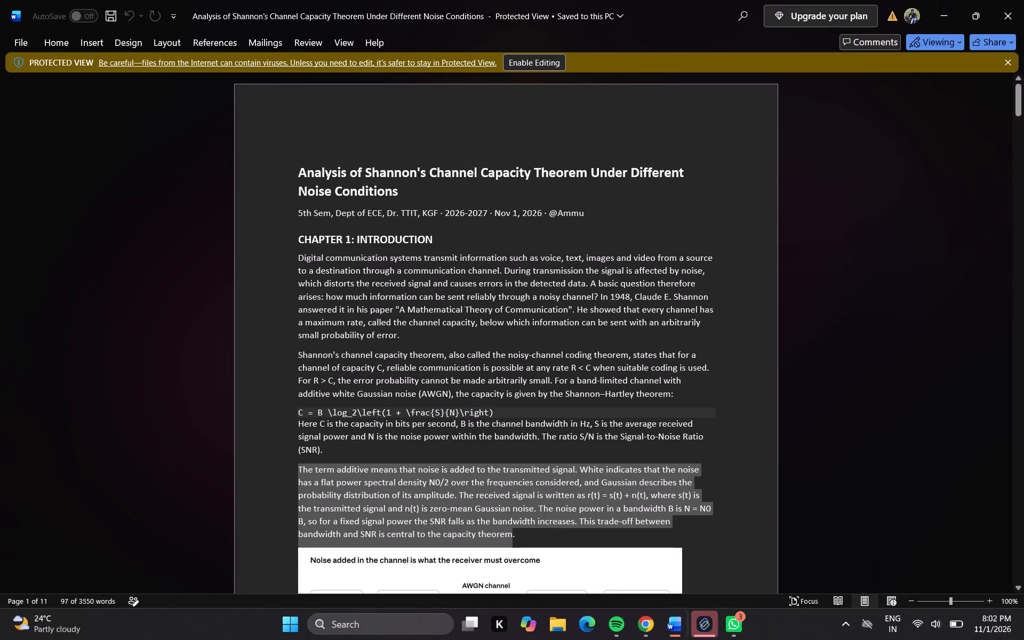
left_click(1015, 583)
triple_click(1015, 583)
triple_click(1015, 583)
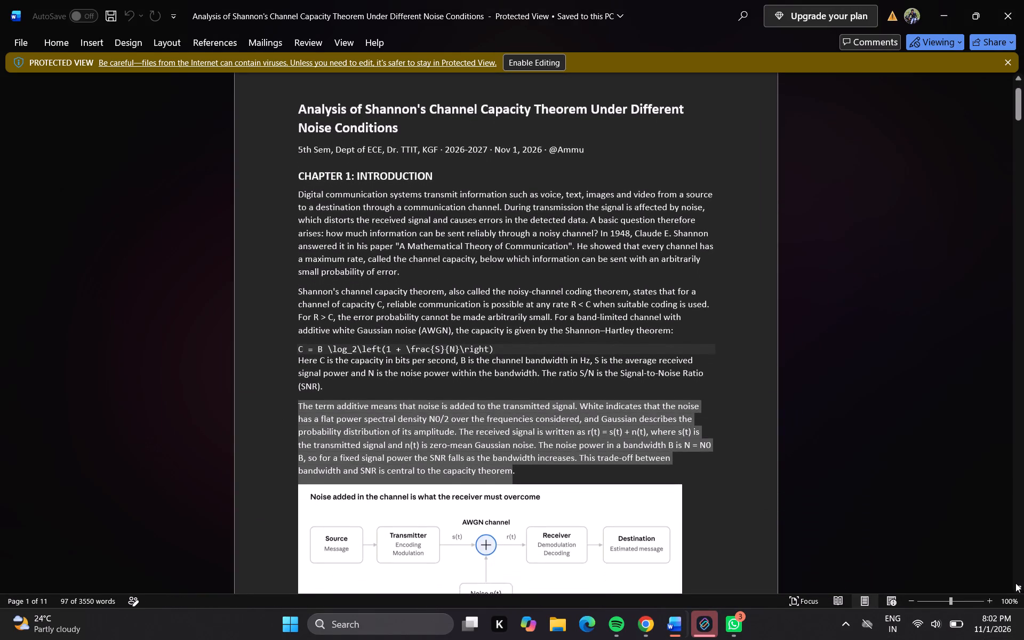
triple_click(1015, 583)
triple_click(1015, 583)
triple_click(1015, 583)
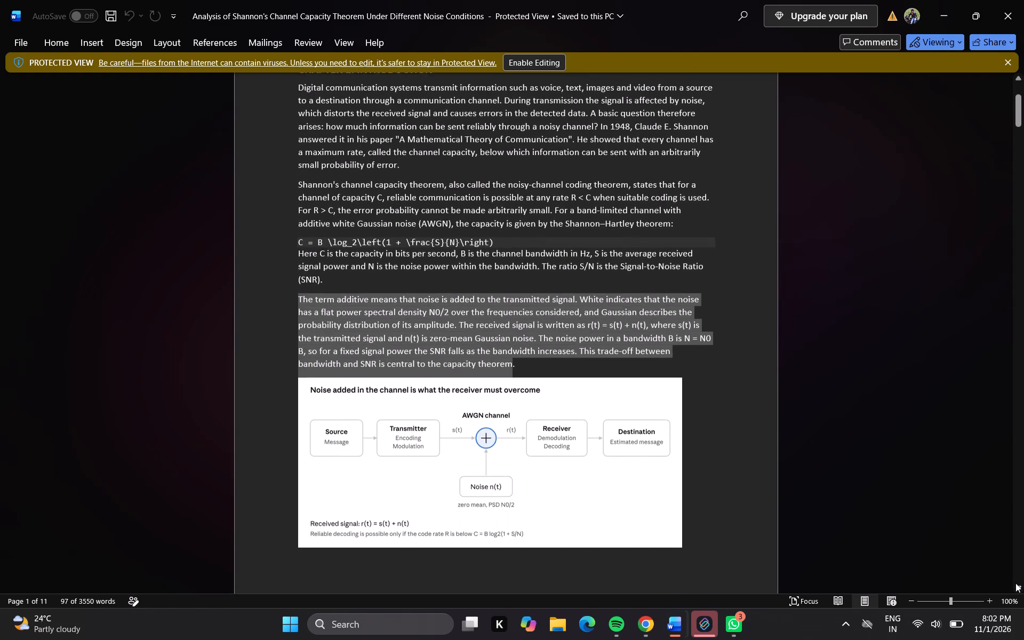
double_click(1015, 583)
left_click(552, 478)
double_click(552, 478)
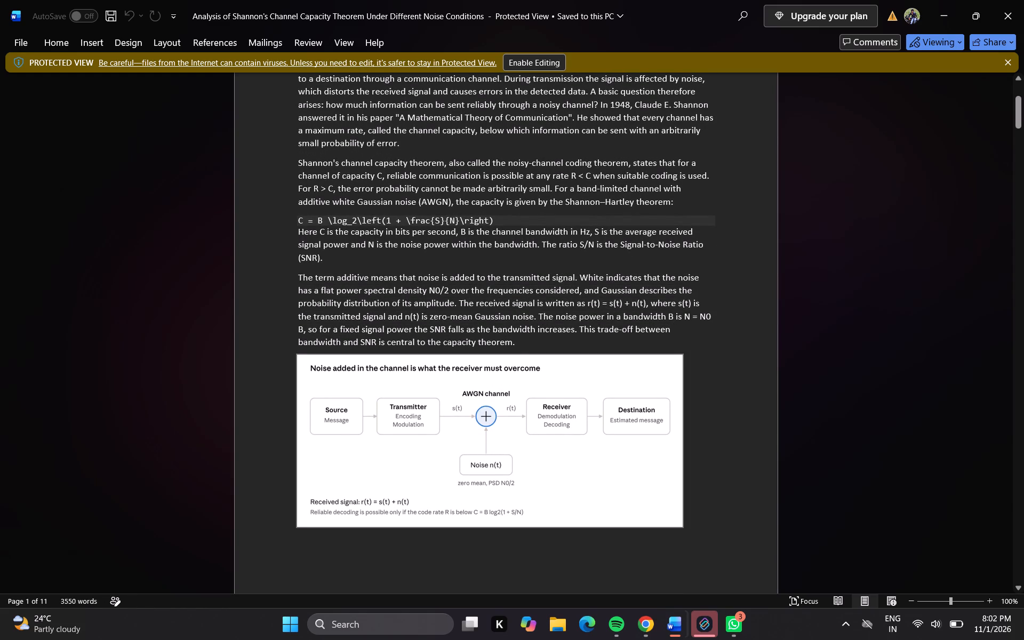
left_click_drag(279, 346, 599, 476)
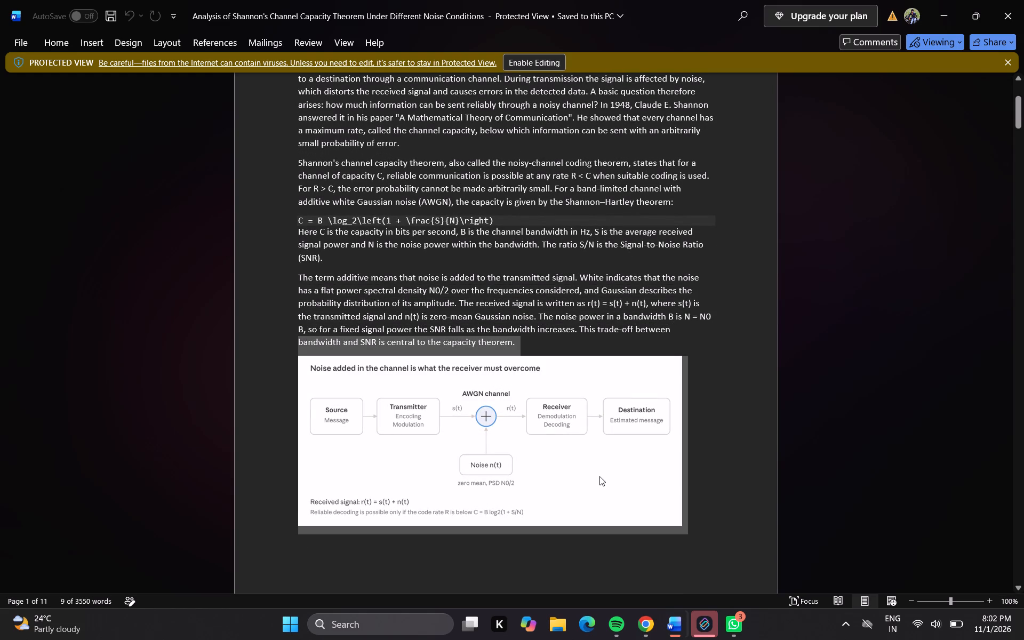
left_click(531, 57)
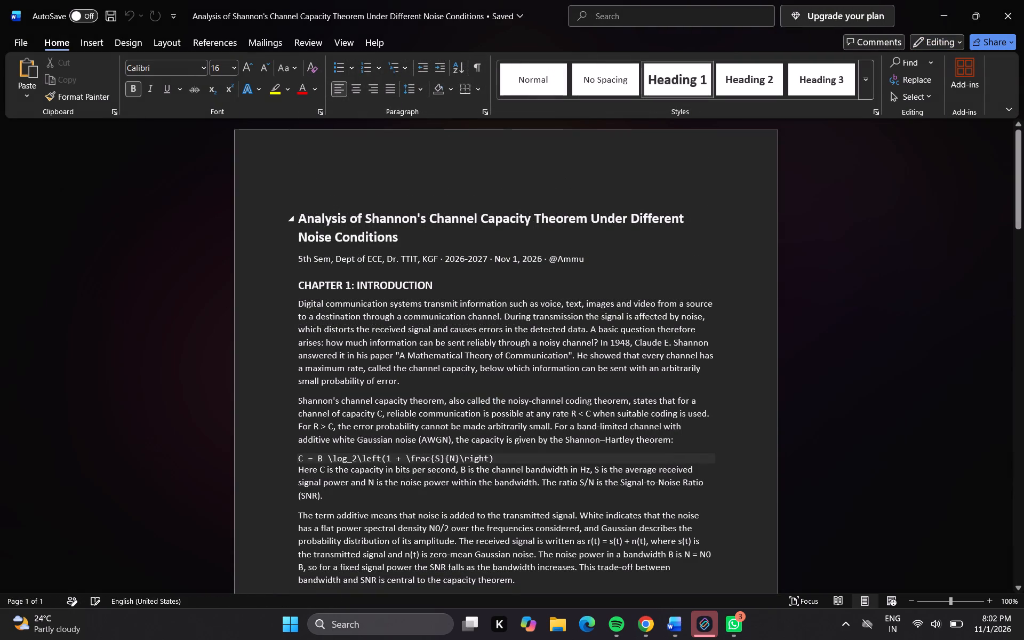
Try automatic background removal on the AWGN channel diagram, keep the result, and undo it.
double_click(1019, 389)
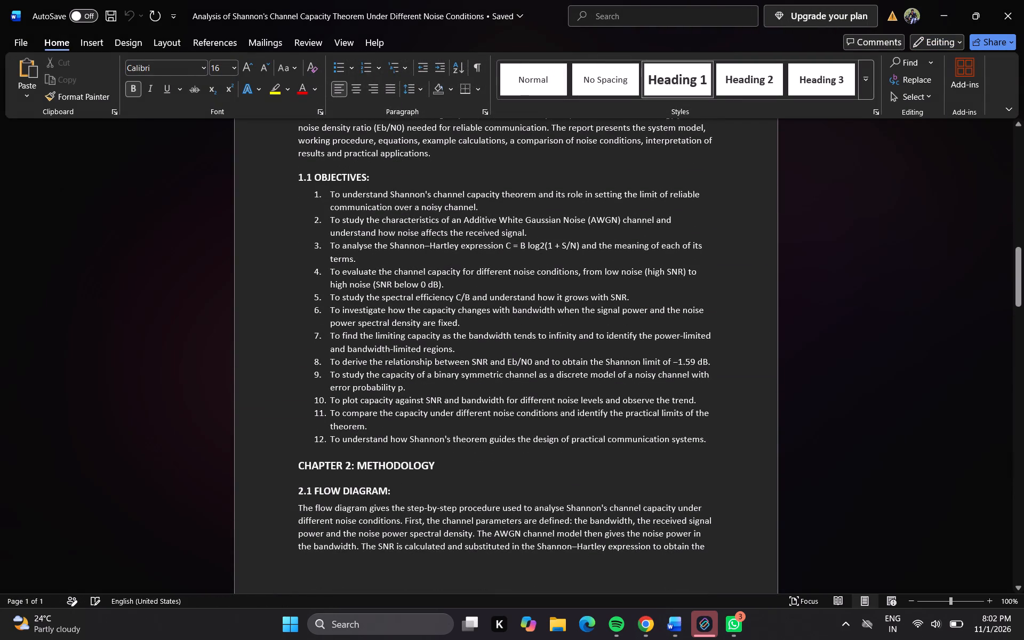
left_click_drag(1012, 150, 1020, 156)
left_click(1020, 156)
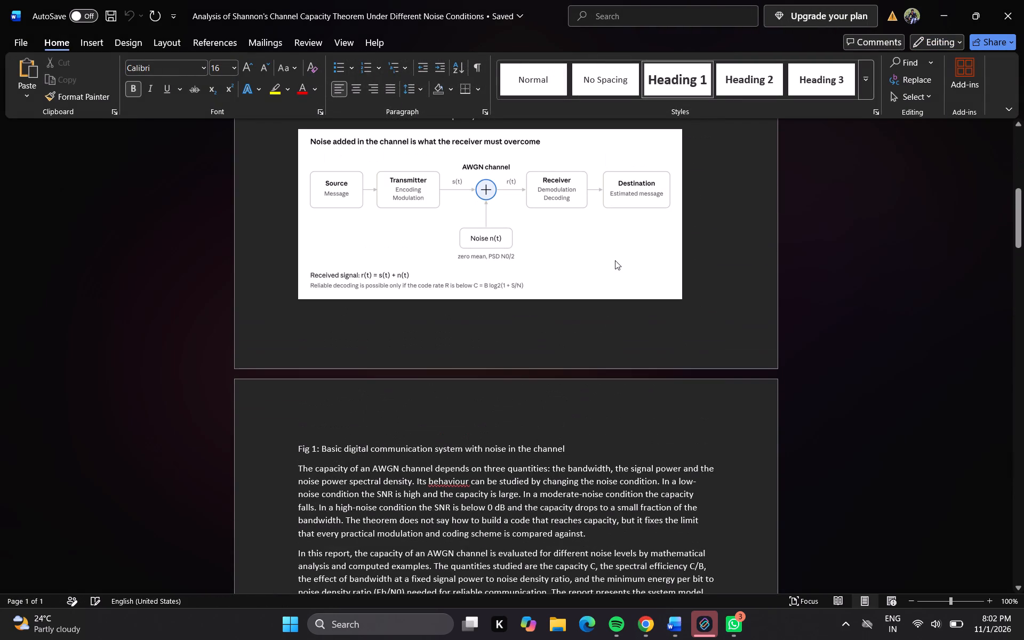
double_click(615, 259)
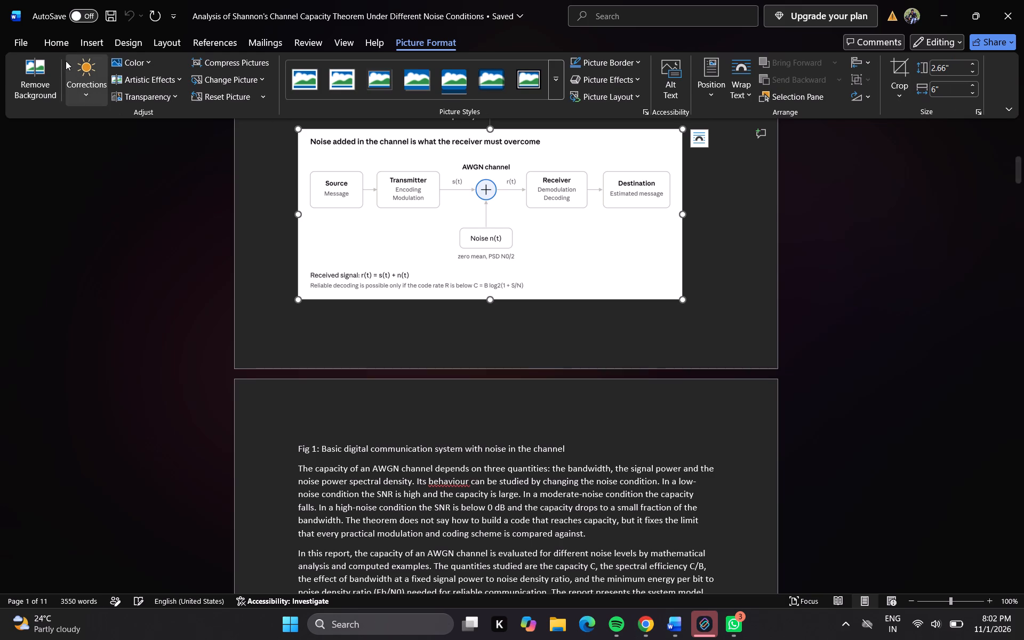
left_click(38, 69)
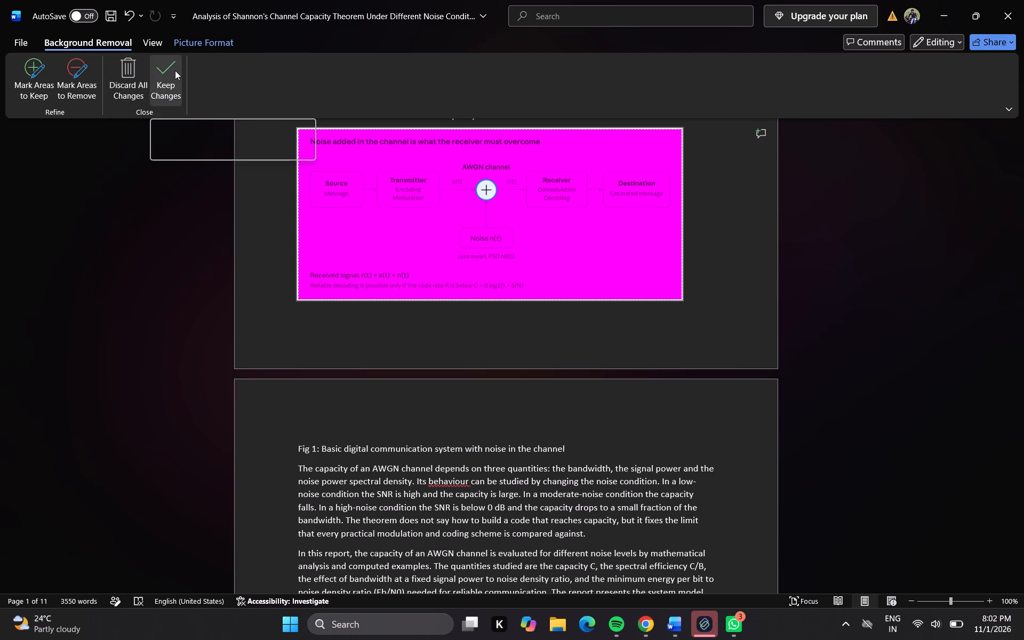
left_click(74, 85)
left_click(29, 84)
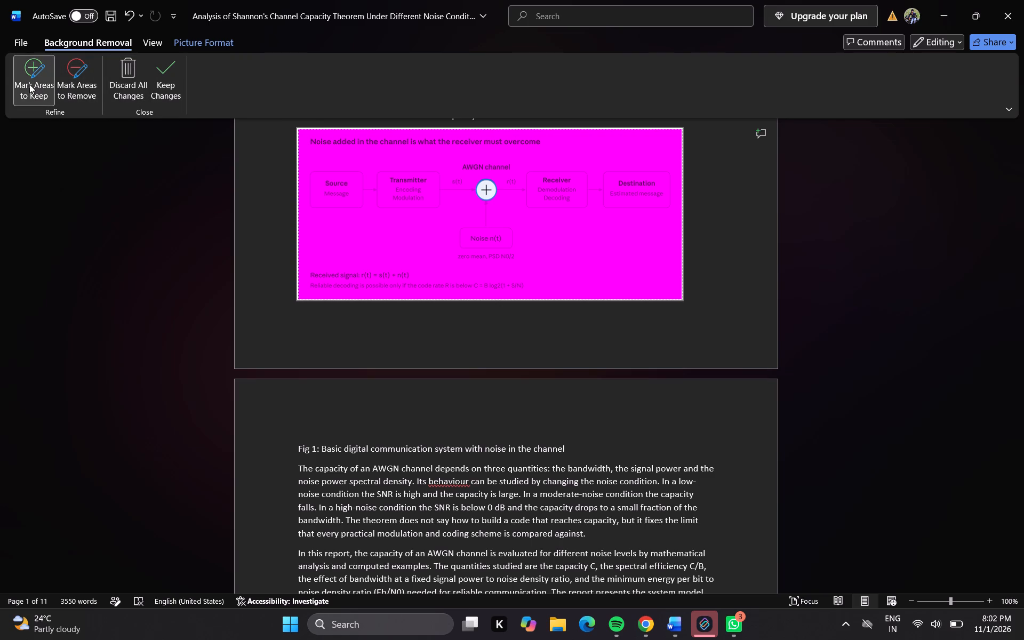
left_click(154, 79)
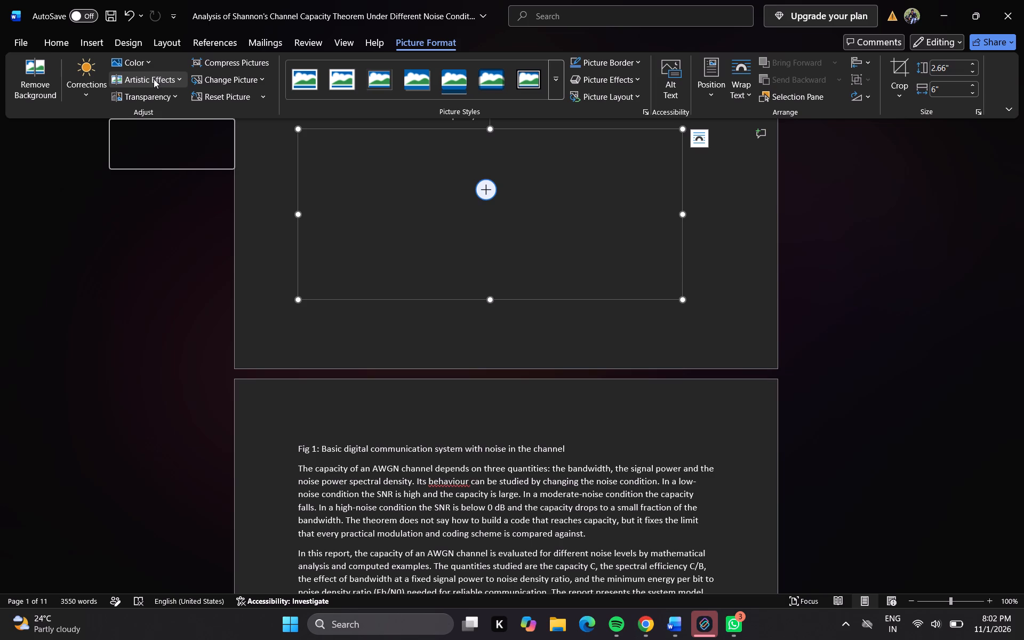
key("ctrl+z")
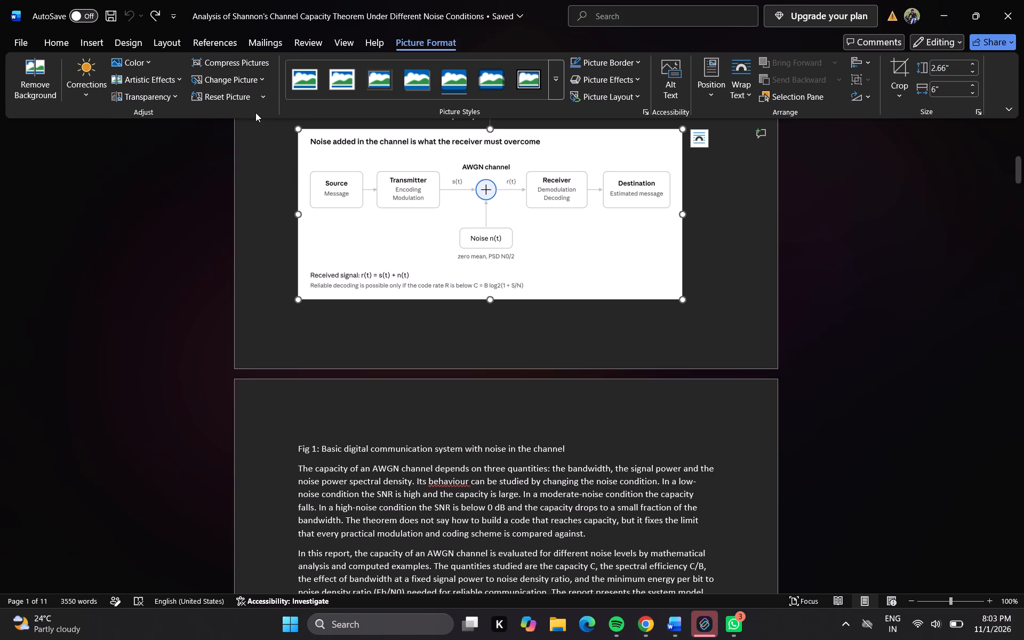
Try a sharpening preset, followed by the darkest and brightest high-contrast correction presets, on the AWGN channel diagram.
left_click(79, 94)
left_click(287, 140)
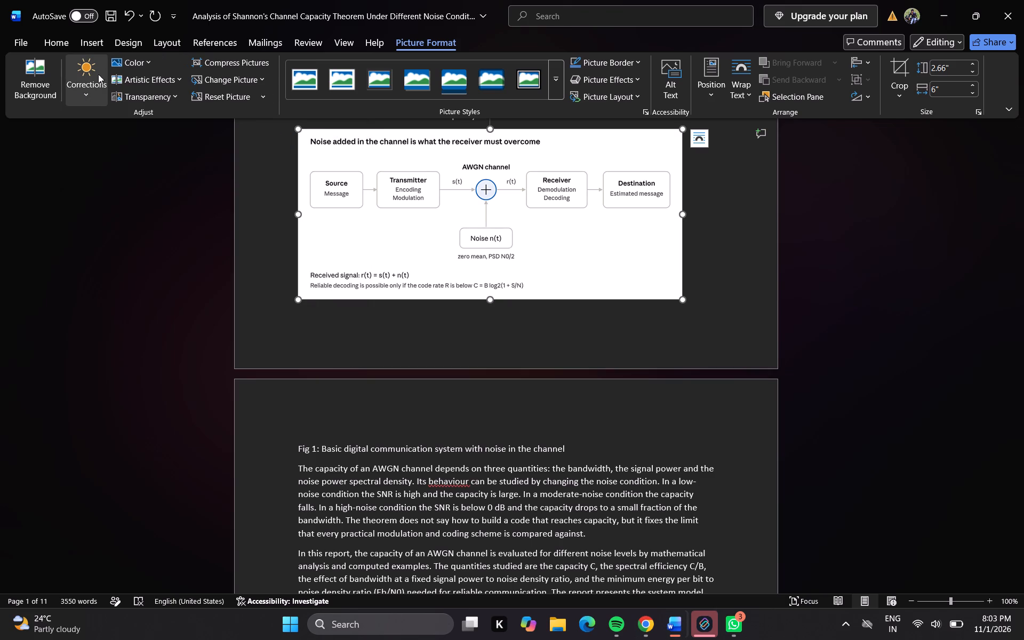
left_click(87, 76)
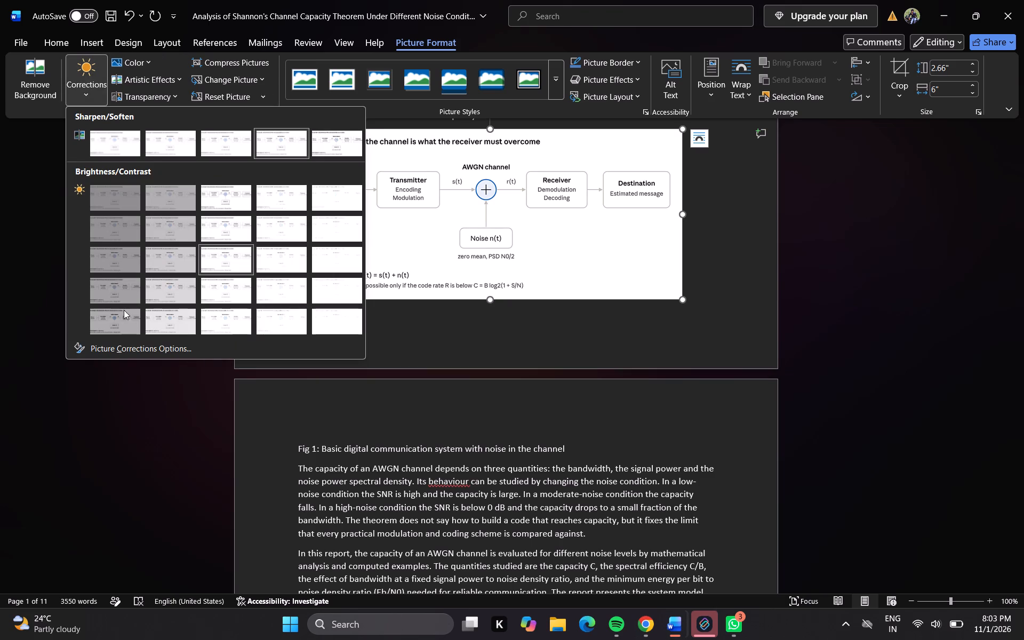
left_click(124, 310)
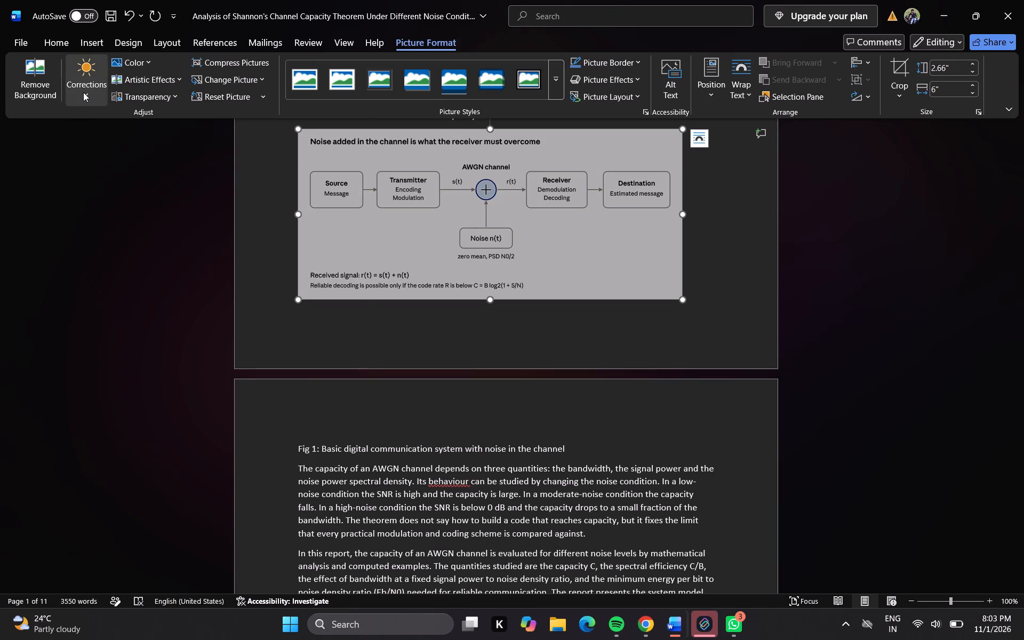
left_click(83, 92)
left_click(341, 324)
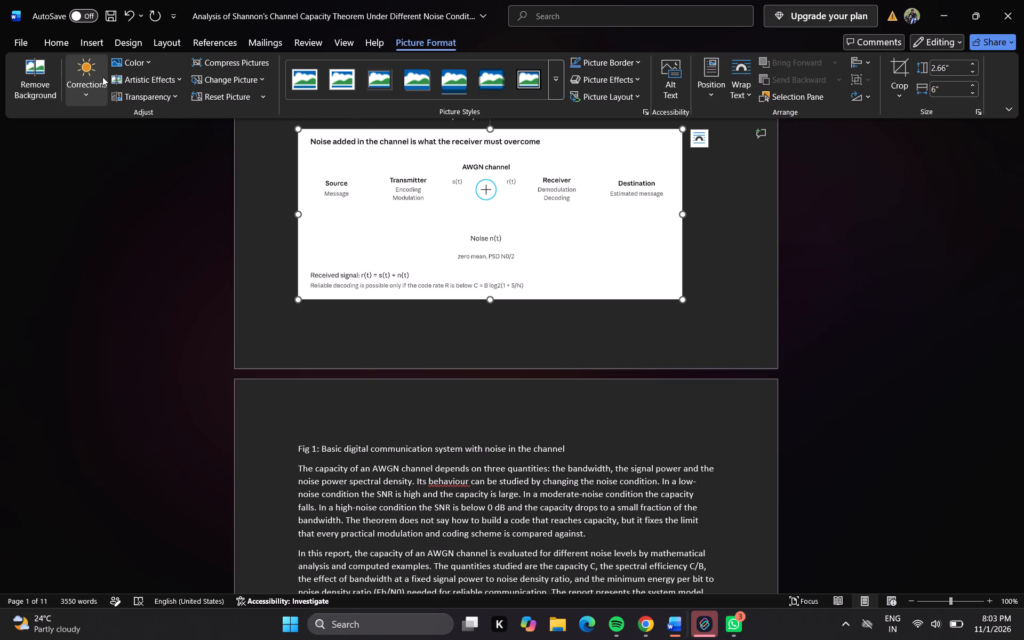
Apply the slightly darkened, lowest-contrast correction preset and the neutral sharpness preset to the AWGN channel diagram.
left_click(94, 70)
left_click(173, 195)
left_click(100, 82)
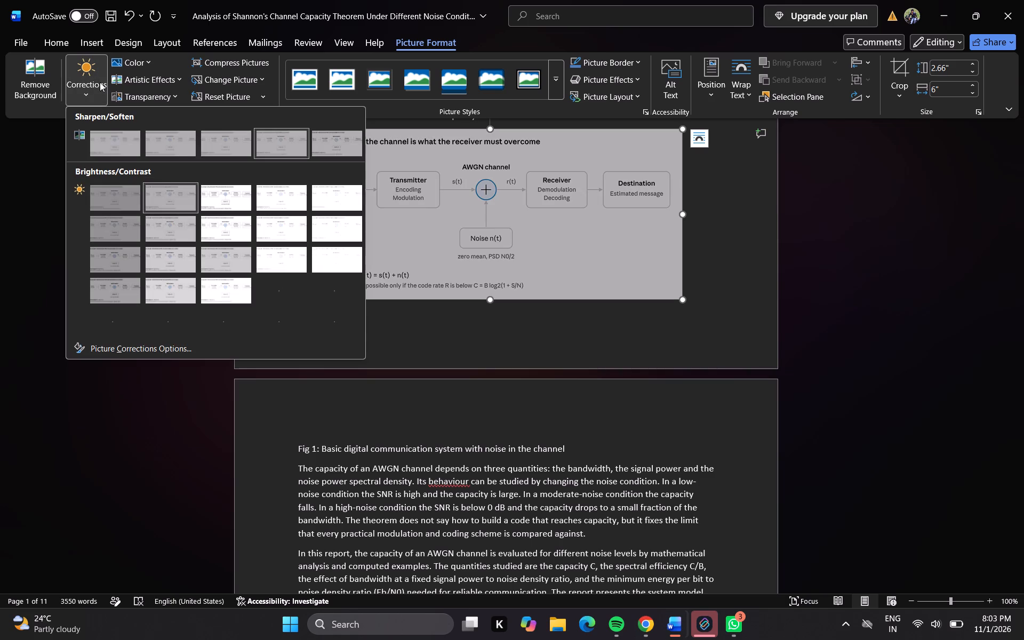
left_click(211, 149)
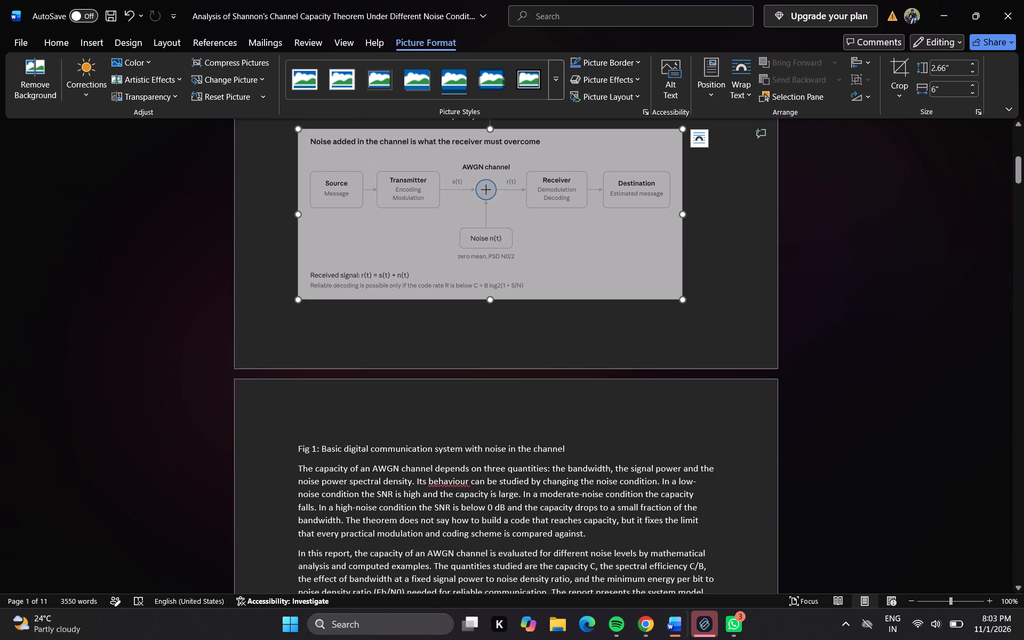